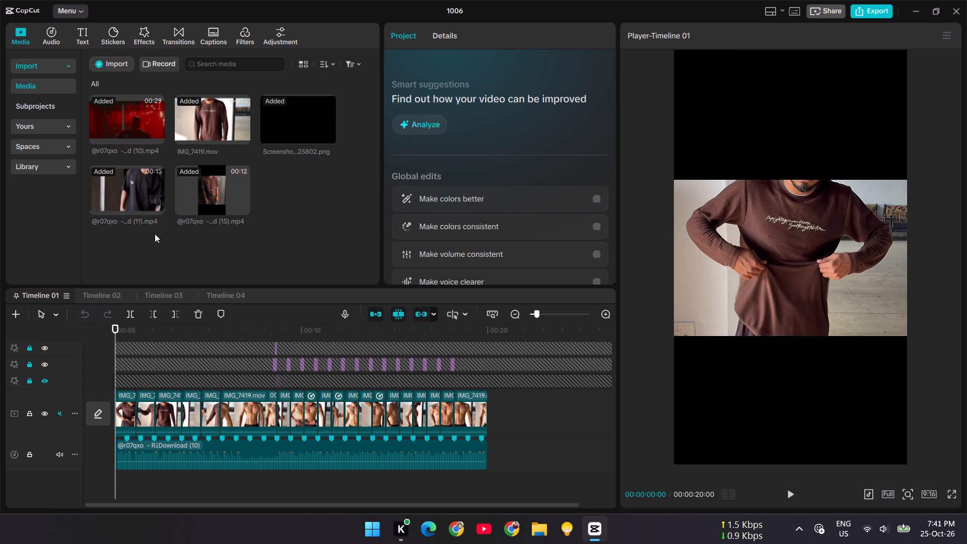
Look through Timeline 02 and Timeline 03, and play back the opening second of the edit in Timeline 04.
click(108, 297)
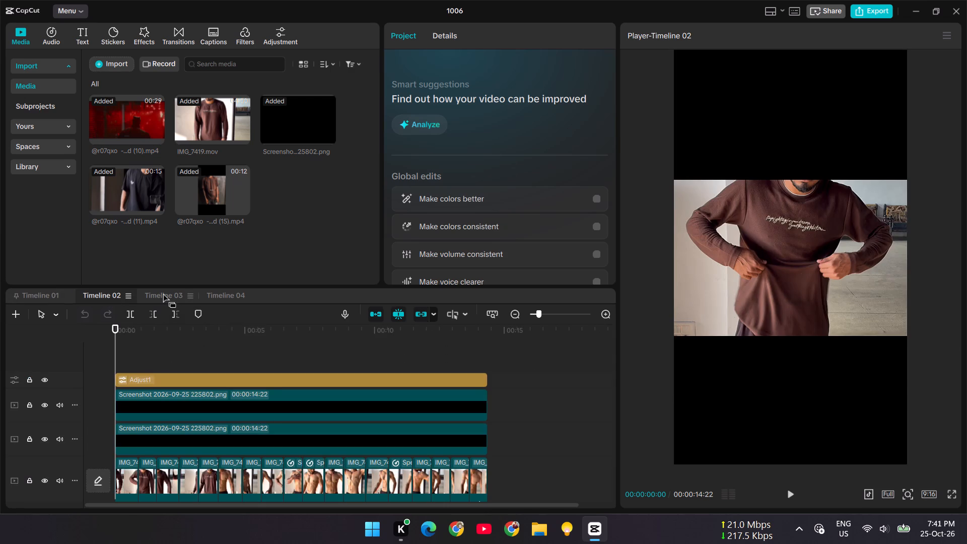
click(162, 292)
click(216, 298)
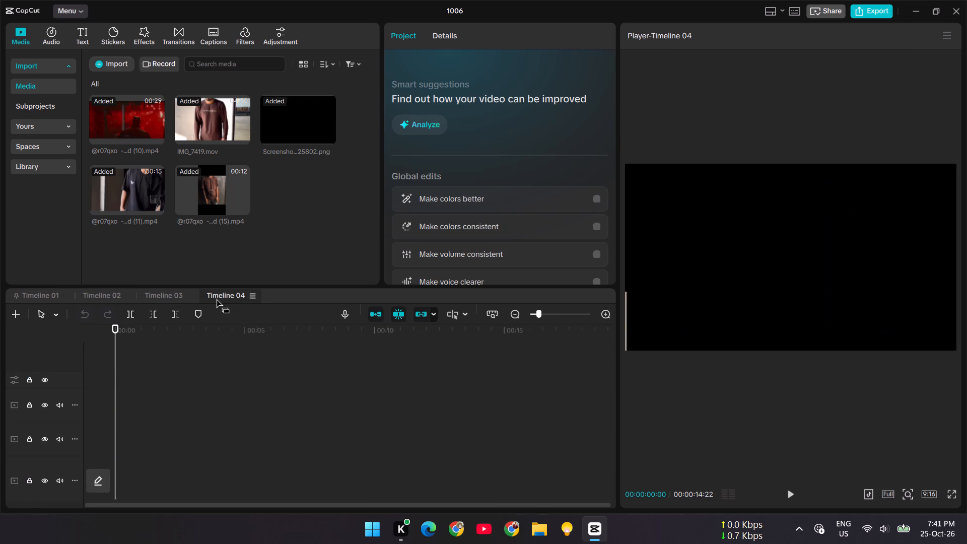
key(space)
key(space)
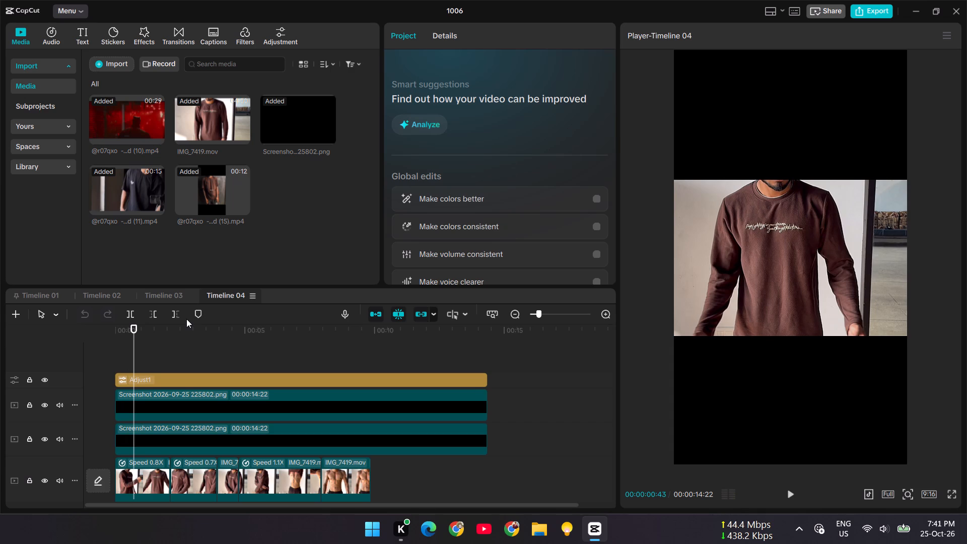
key(space)
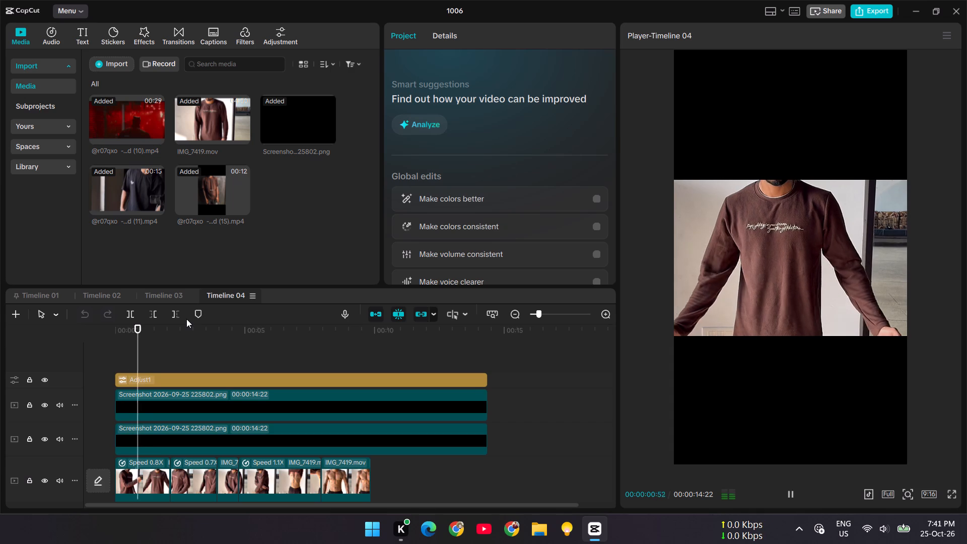
key(space)
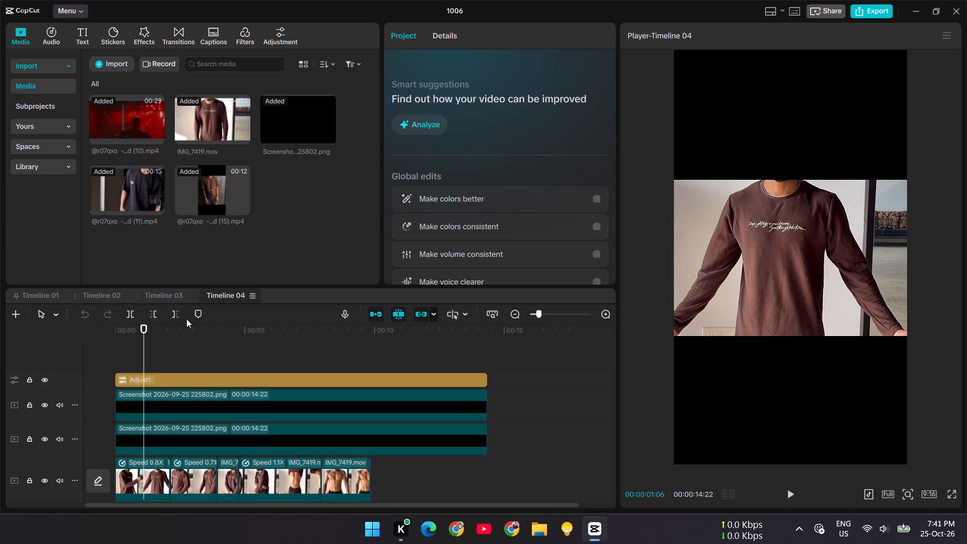
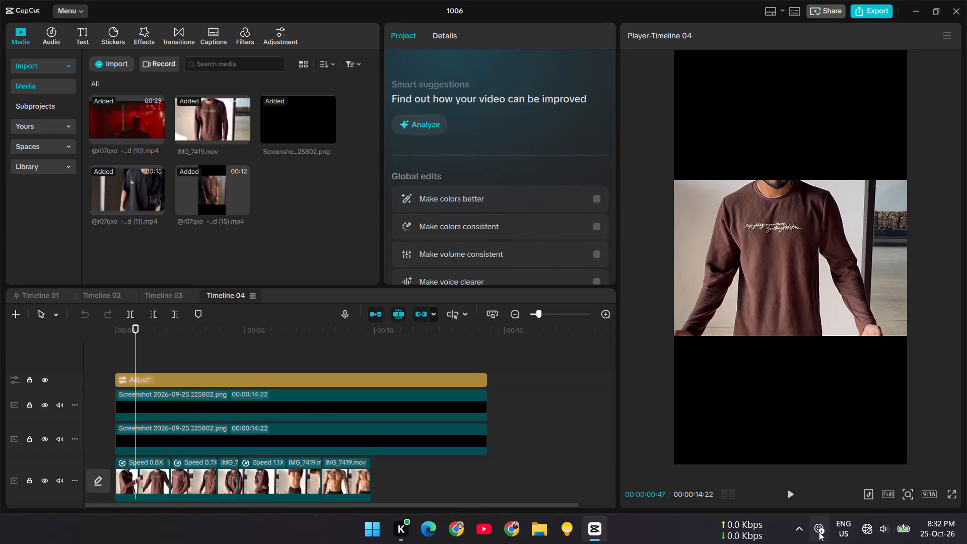
Turn on the computer's Bluetooth and check its list of known devices.
click(871, 526)
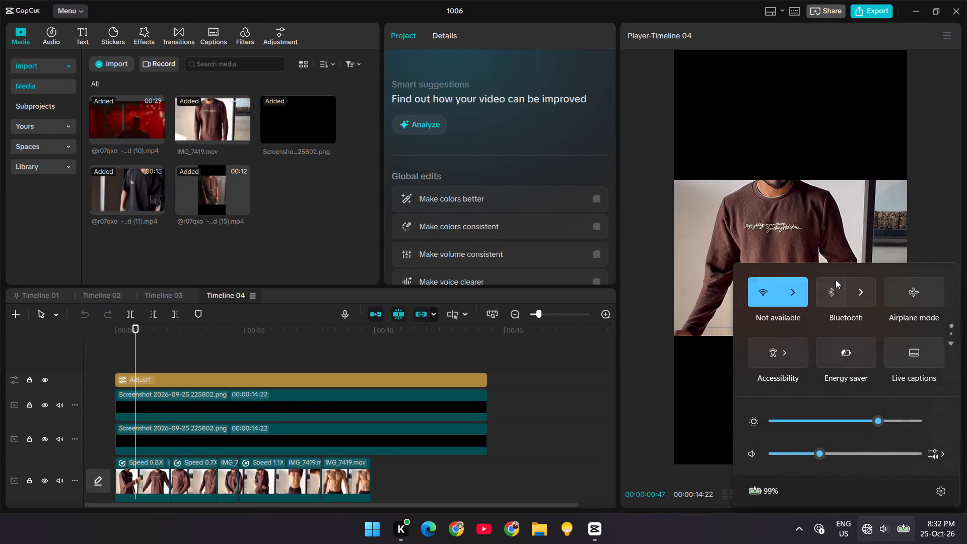
click(832, 285)
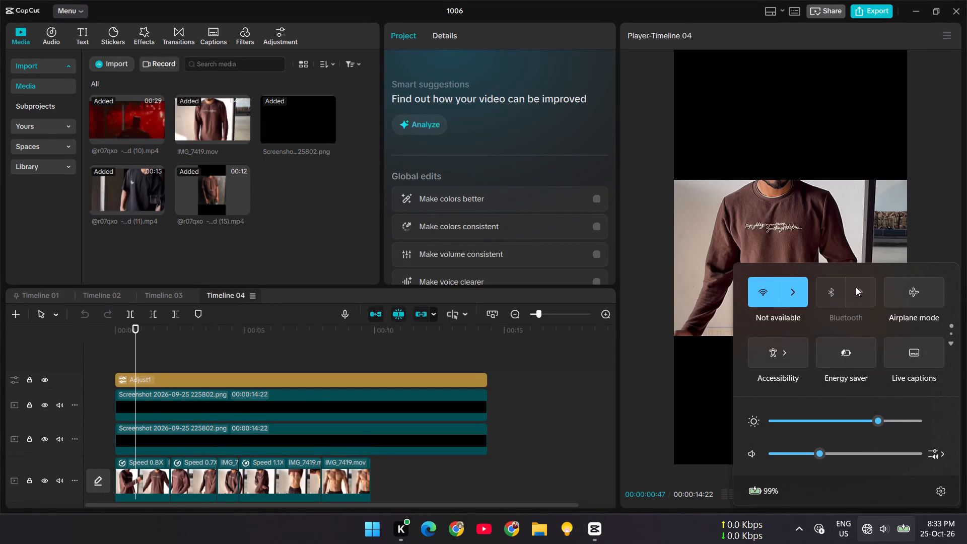
click(857, 291)
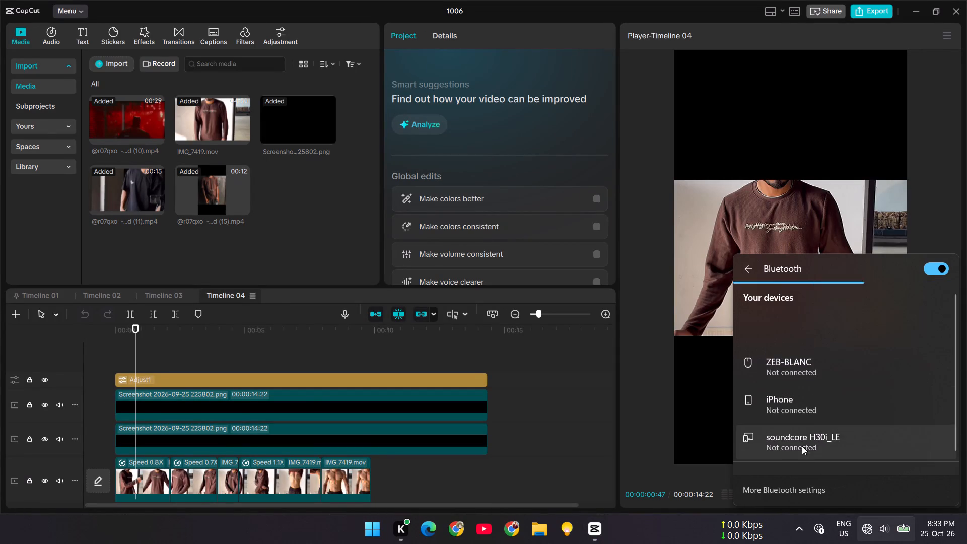
click(747, 273)
Play back the Timeline 04 edit from its start through the last IMG_7419.mov clip, and replay it from the beginning.
drag(137, 330, 77, 327)
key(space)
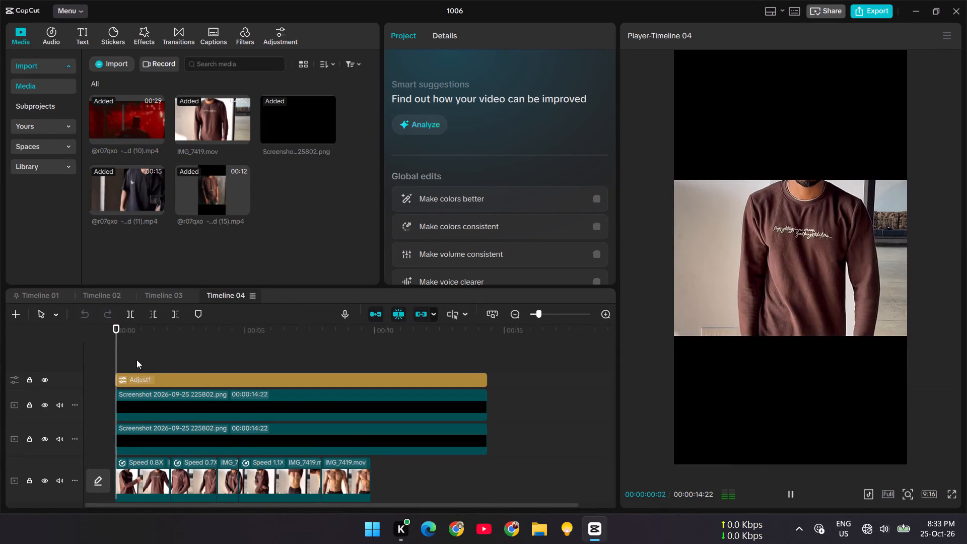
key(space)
drag(133, 329, 87, 332)
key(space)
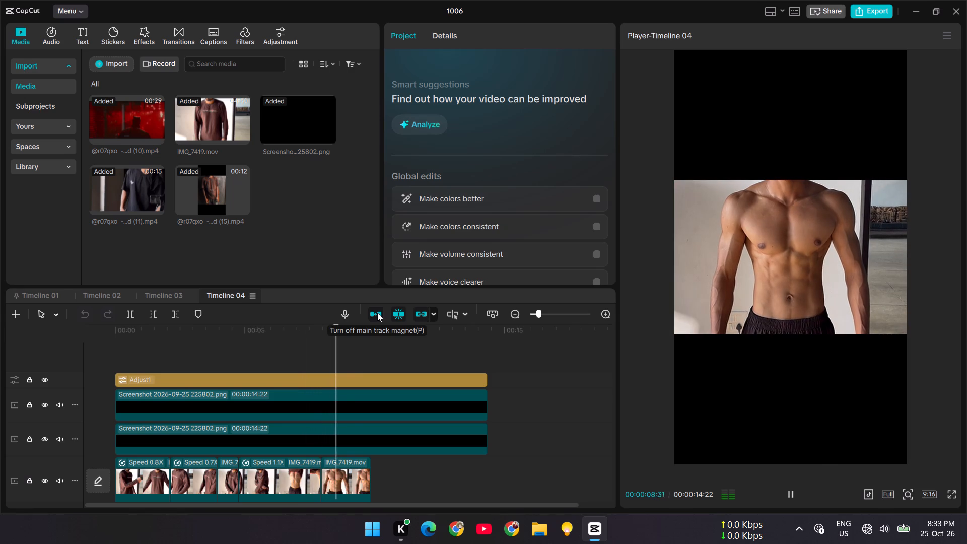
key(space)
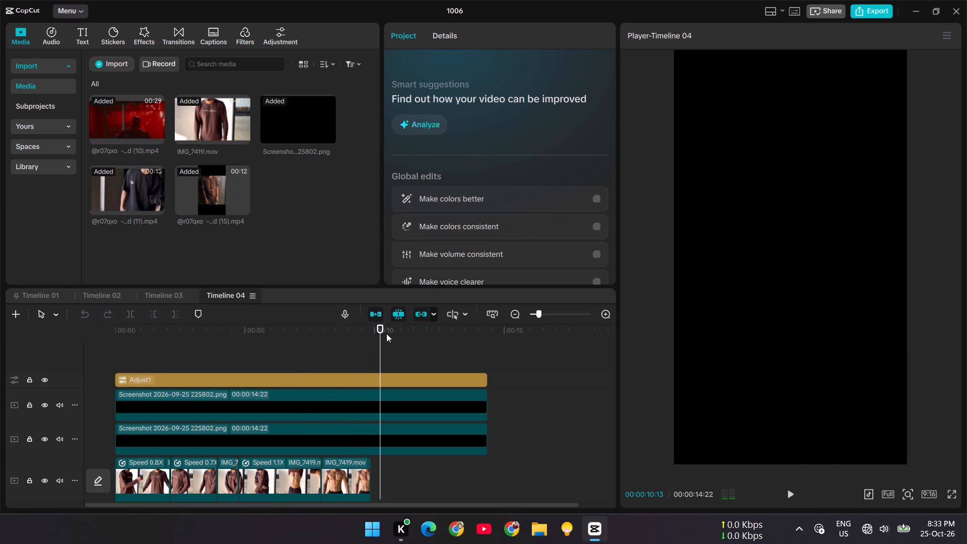
drag(383, 333, 92, 344)
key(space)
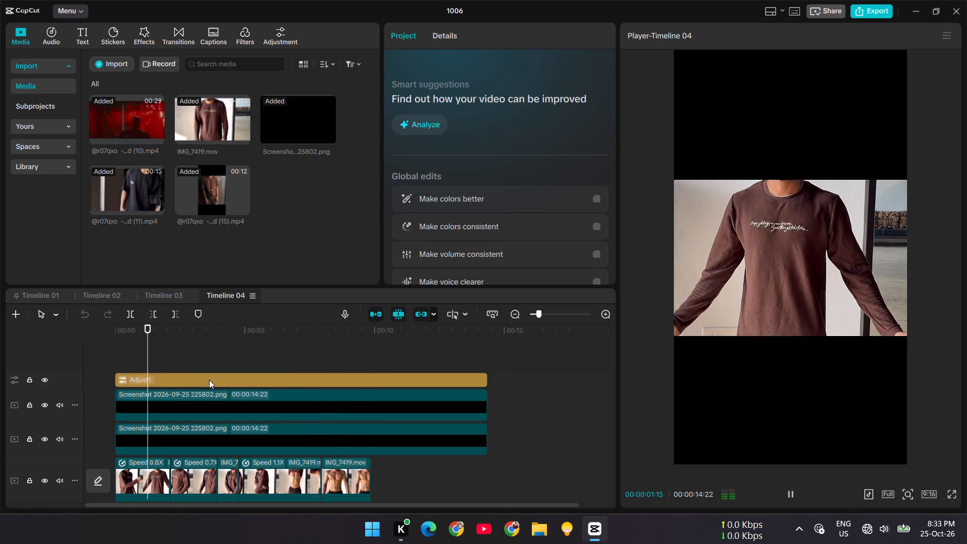
Pause the playback of Timeline 04 at about 00:00:02:18, near the start of the 0.7X speed clip.
key(space)
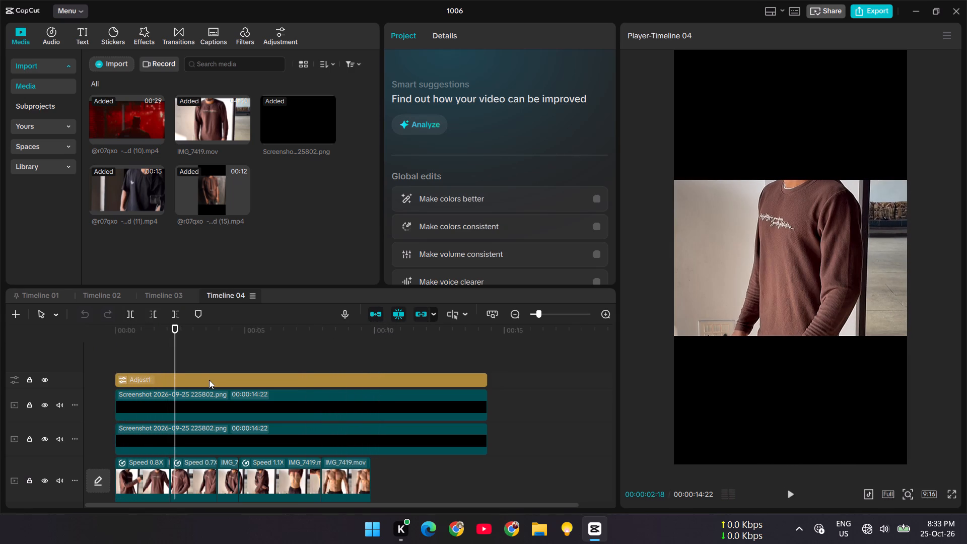
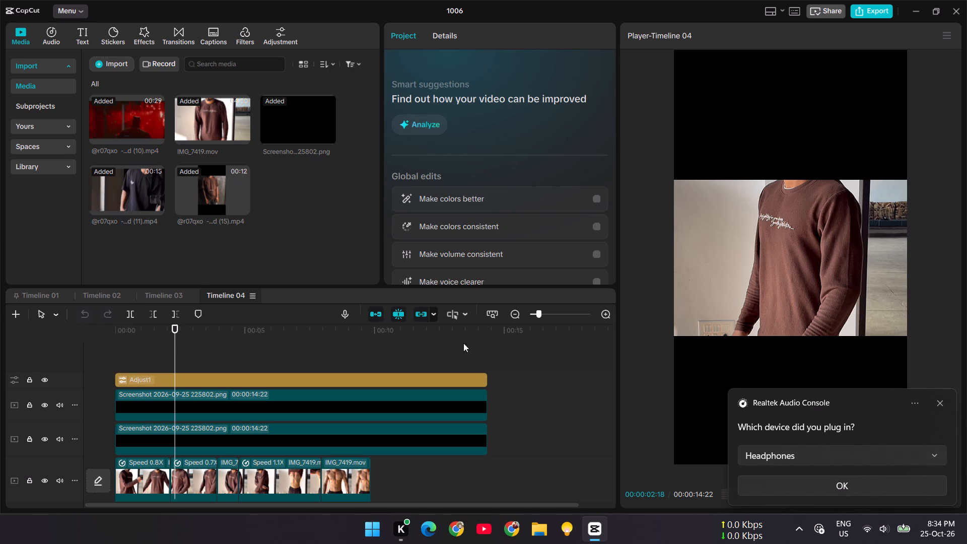
Confirm Headphones as the plugged-in audio device.
click(824, 484)
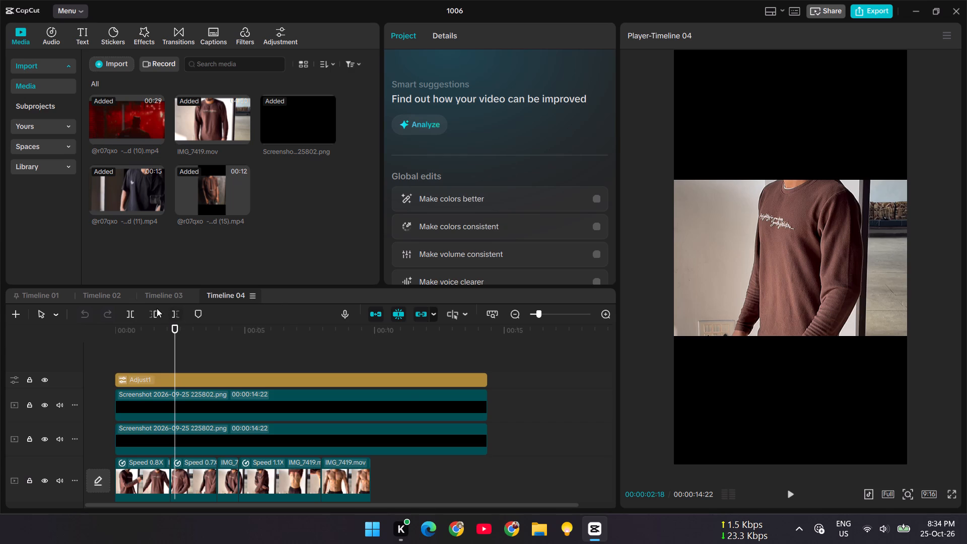
Play Timeline 04 from the start through the last clip to check the clip timing, and bring the audio track into view.
drag(171, 331, 39, 356)
key(space)
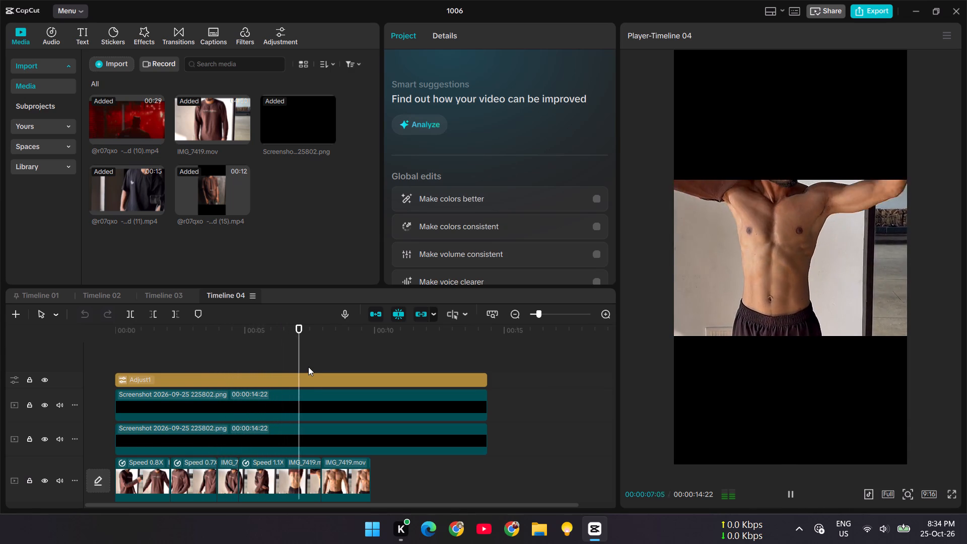
key(space)
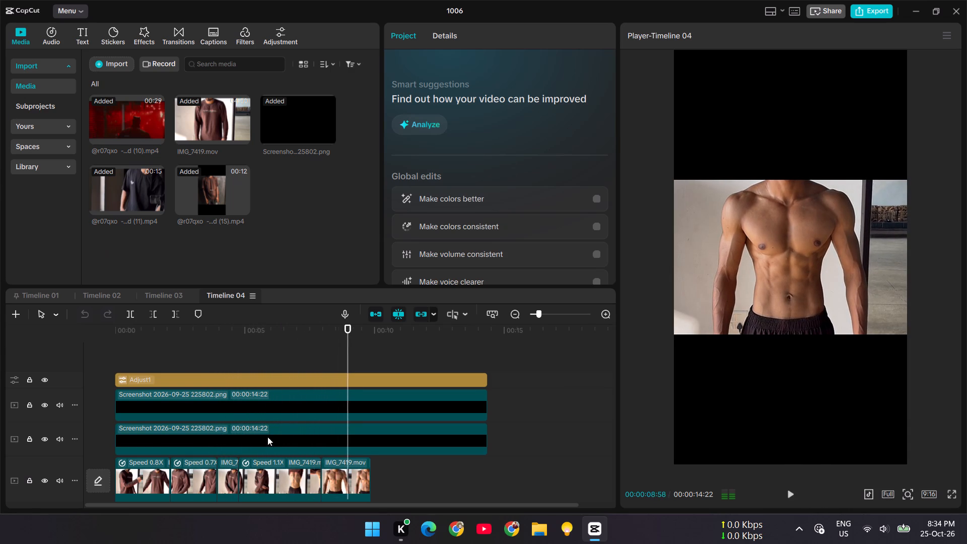
key(space)
key(space)
scroll(359, 456, down, 4)
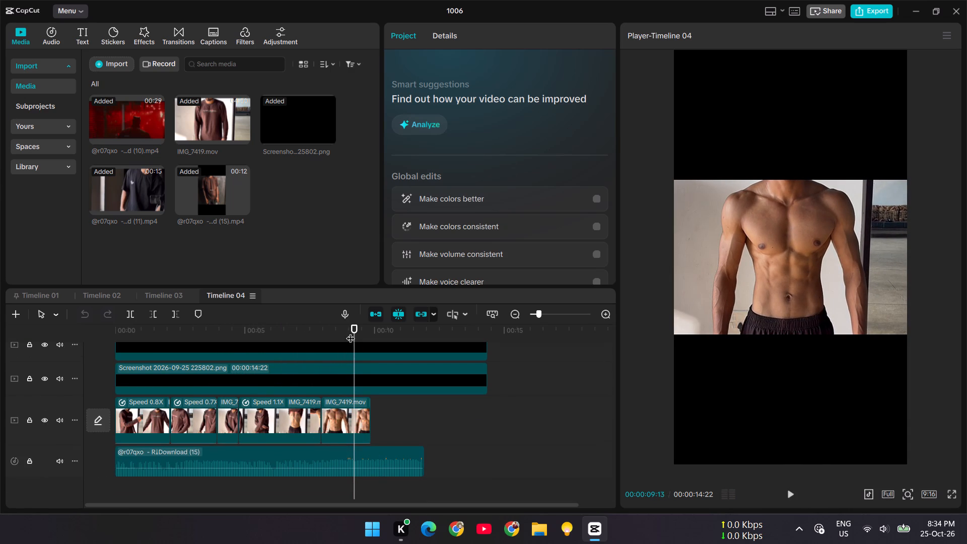
Replay Timeline 04 from the start and recheck the cut into the last IMG_7419.mov clip against the audio.
click(354, 326)
drag(351, 329, 74, 354)
key(space)
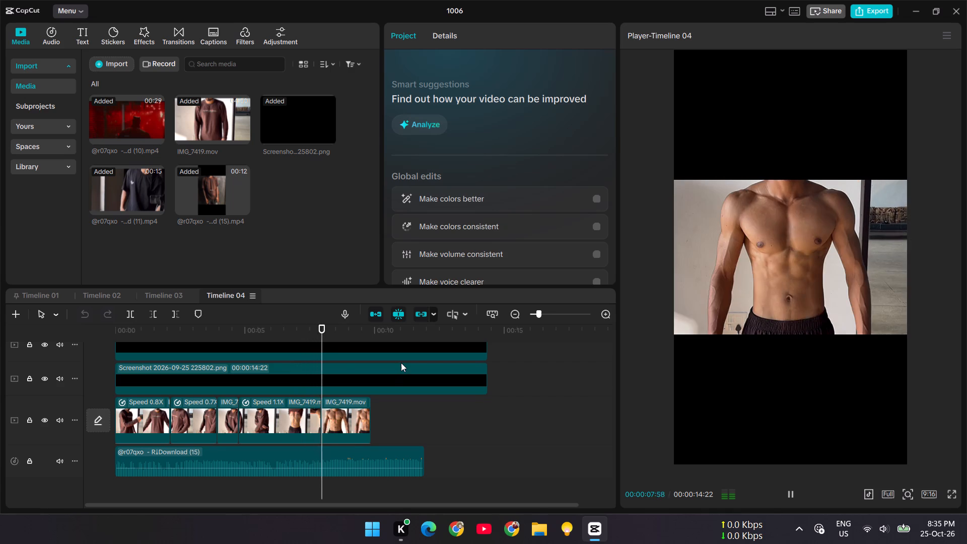
key(space)
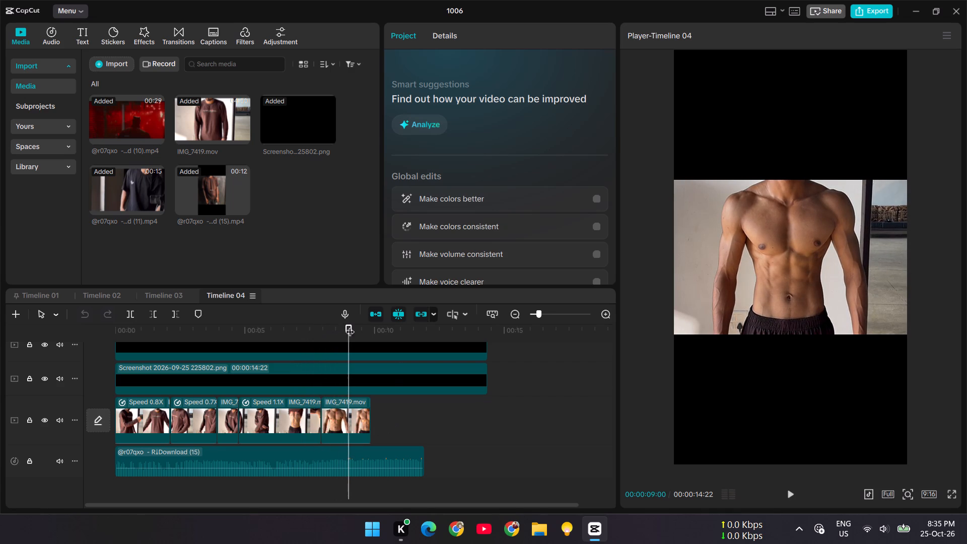
drag(346, 330, 326, 336)
key(space)
key(space)
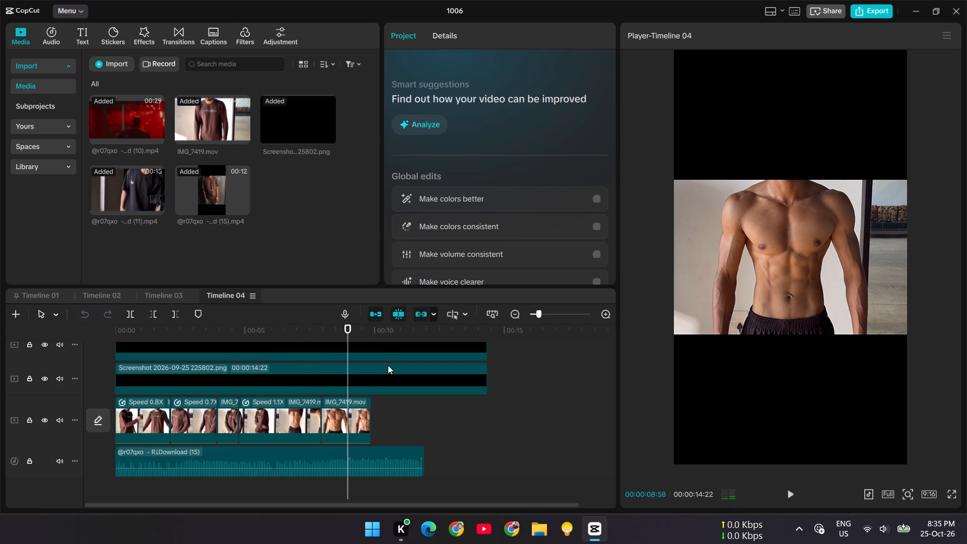
key(space)
key(space)
Replay Timeline 04 from the start to the end of the clips, and replay its opening clips once more.
drag(352, 328, 366, 335)
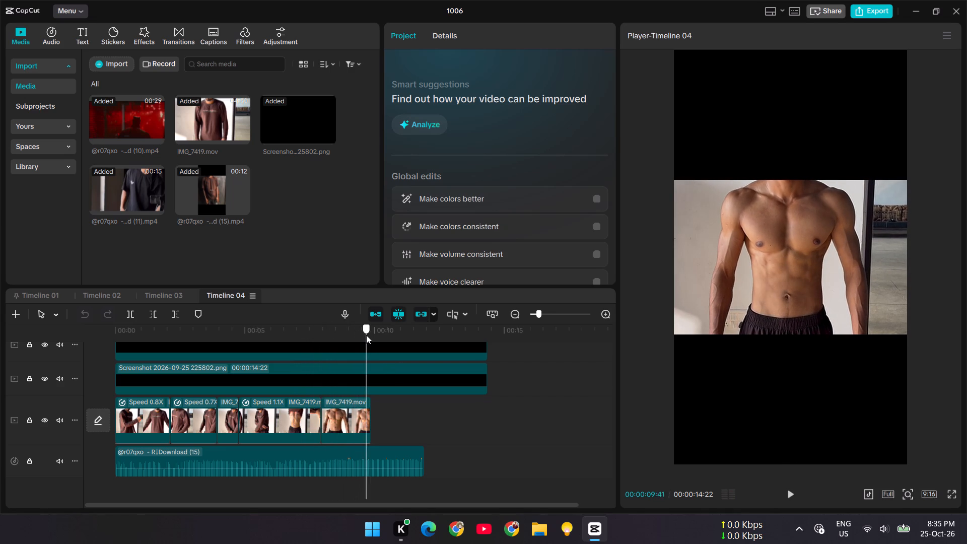
drag(366, 335, 105, 386)
key(space)
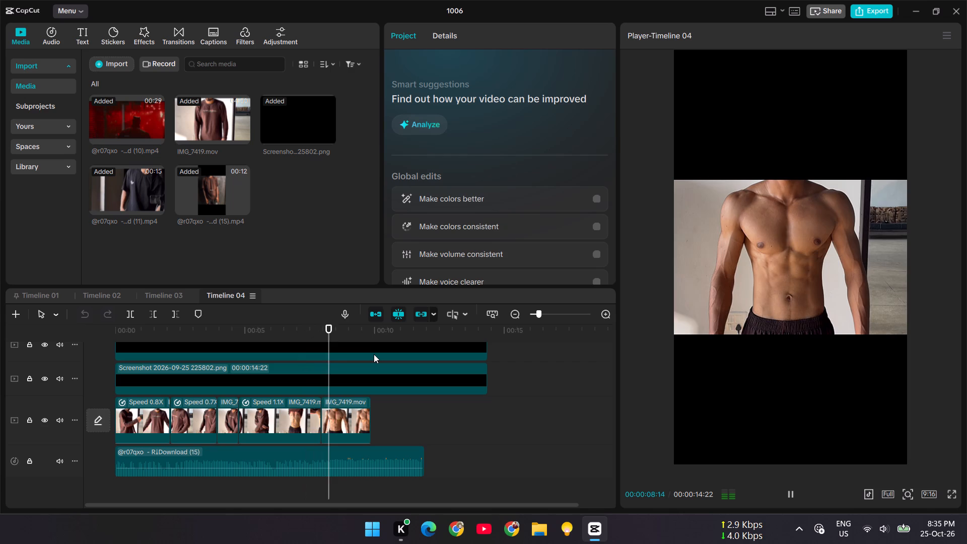
key(space)
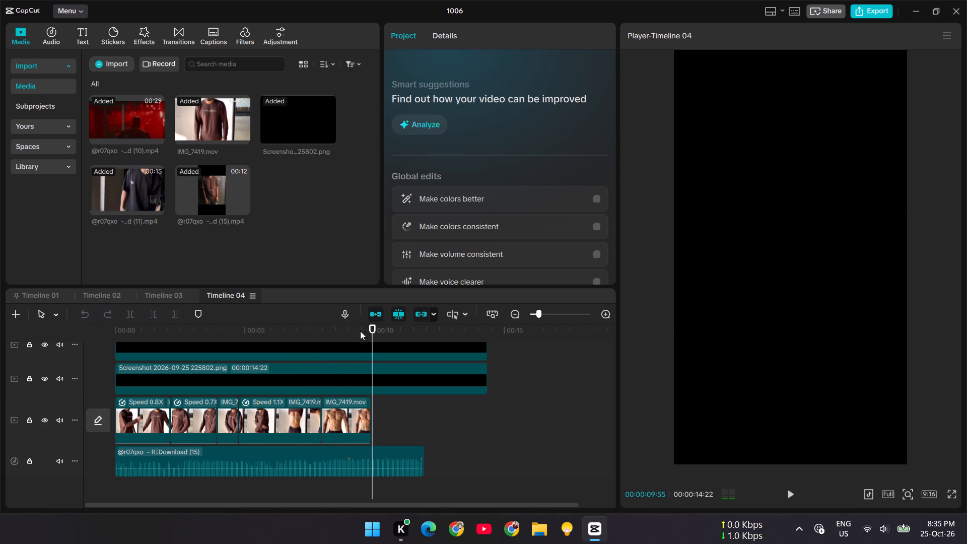
drag(374, 327, 73, 382)
key(space)
scroll(347, 404, up, 6)
scroll(350, 401, down, 4)
scroll(404, 413, up, 5)
key(space)
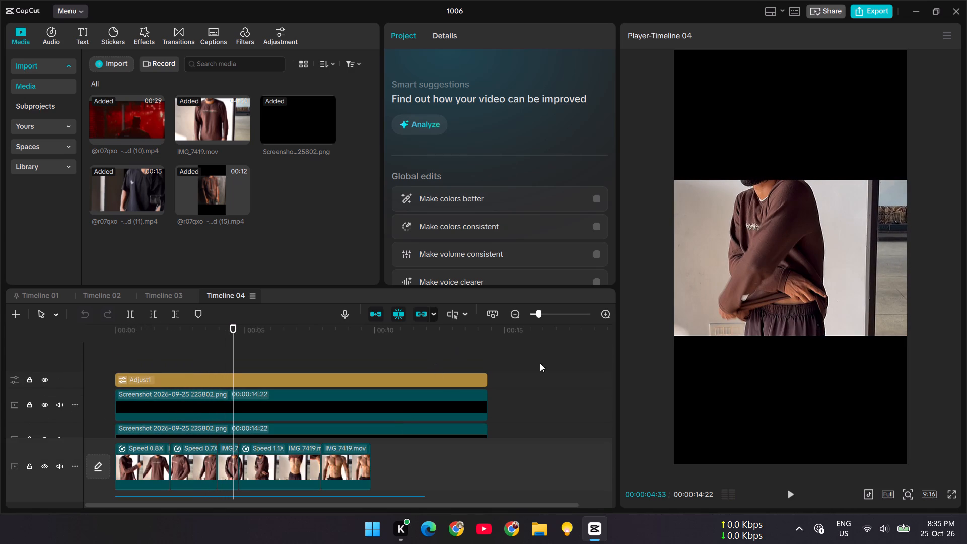
Confirm Headphones again as the plugged-in device in Realtek Audio Console.
click(894, 535)
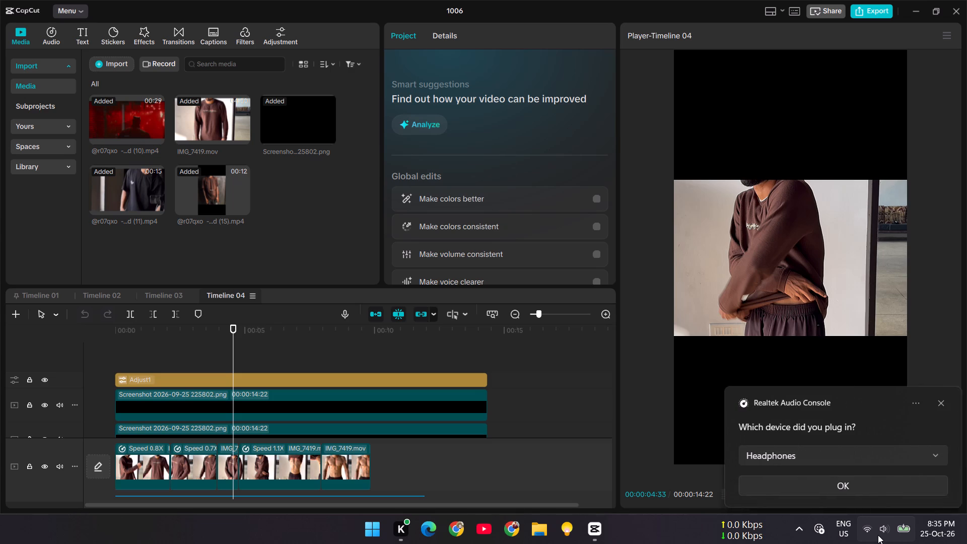
click(874, 488)
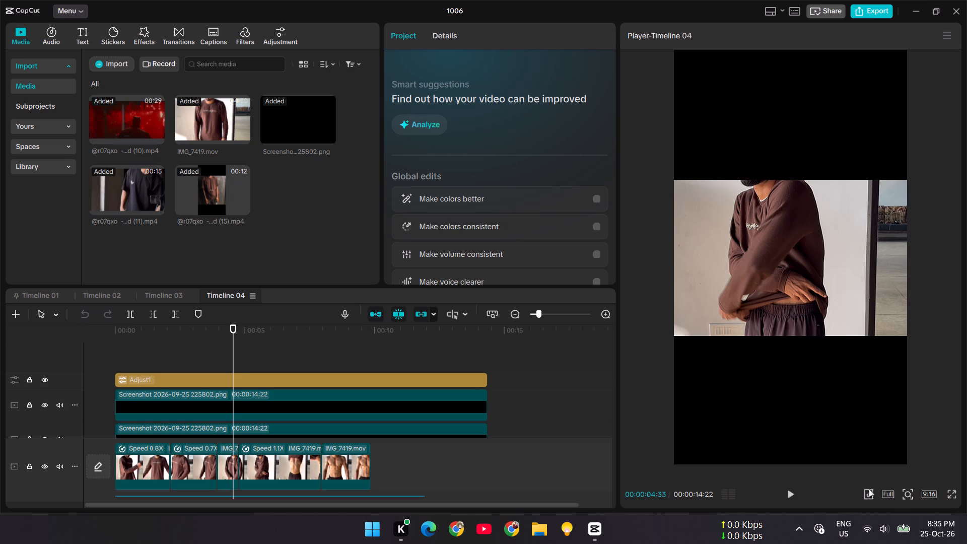
Play Timeline 04 from the start through the last clip to check the edit with the headphones connected.
key(space)
key(space)
drag(233, 332, 263, 331)
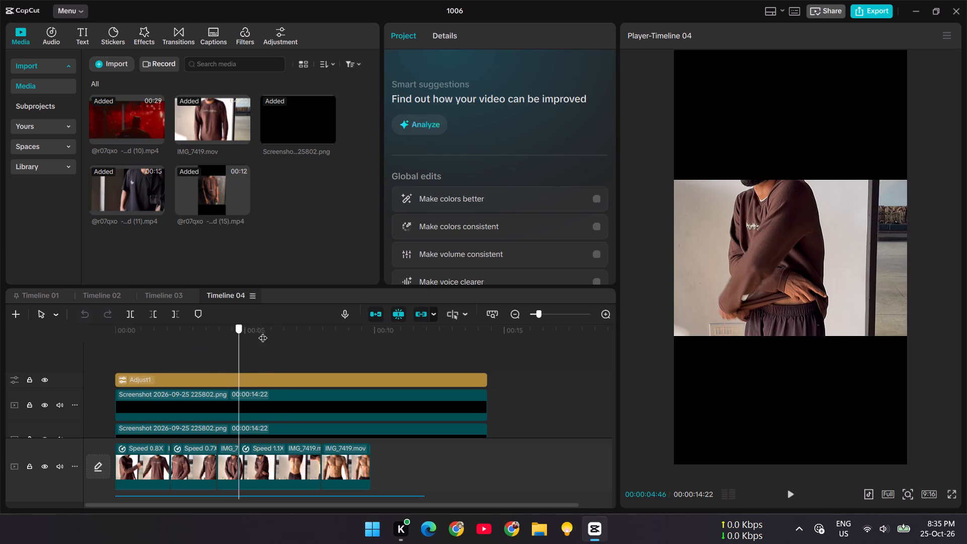
drag(263, 331, 17, 347)
key(space)
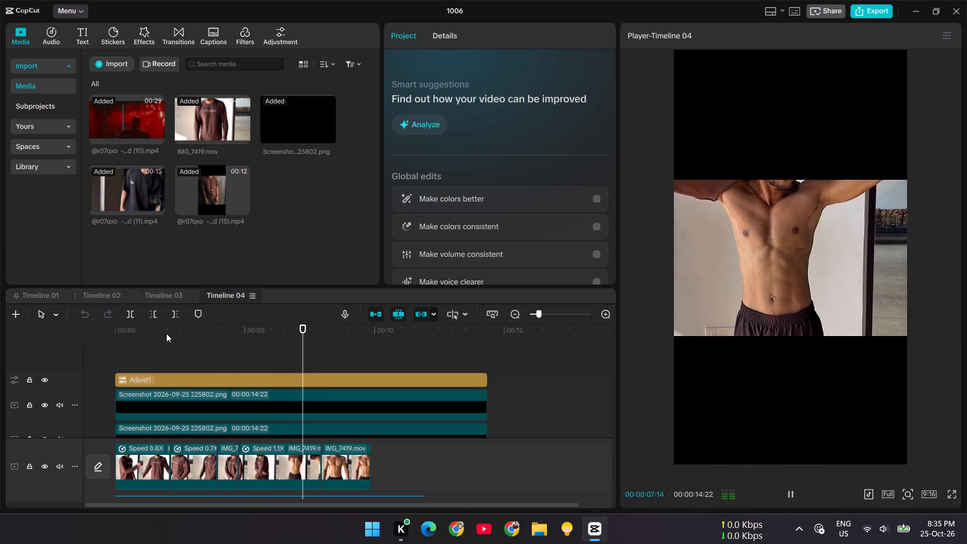
key(space)
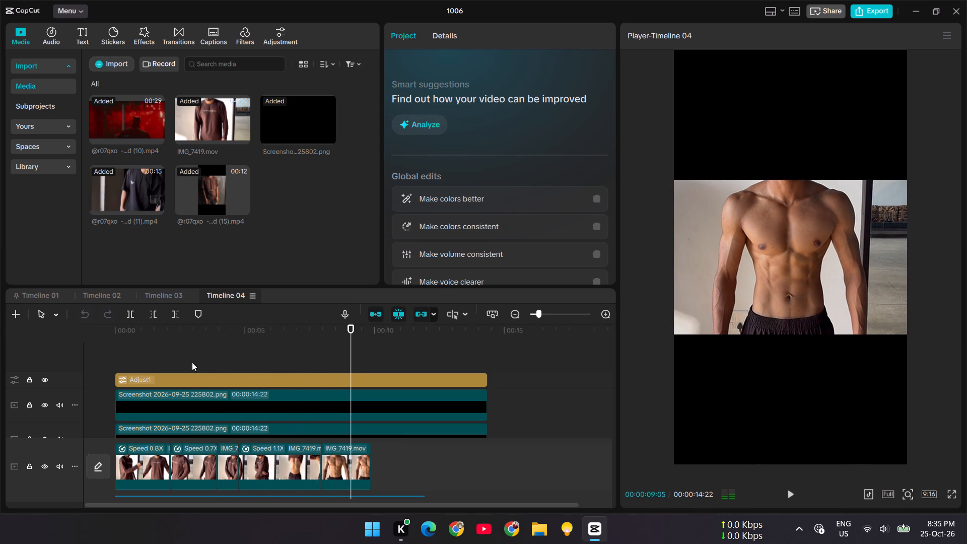
Replay Timeline 04 from the start and recheck the transition from the 1.1X clip into the last clip.
drag(351, 341, 314, 366)
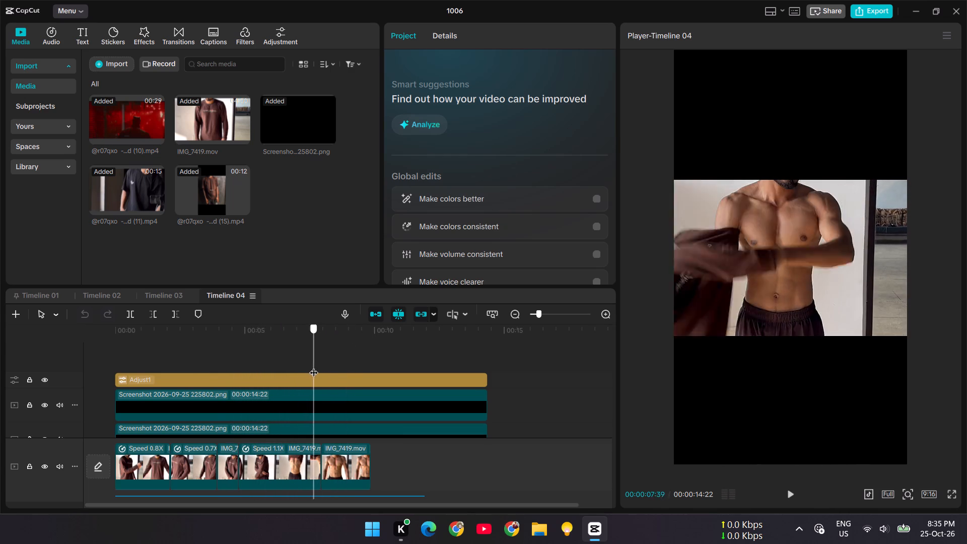
drag(314, 366, 0, 425)
key(space)
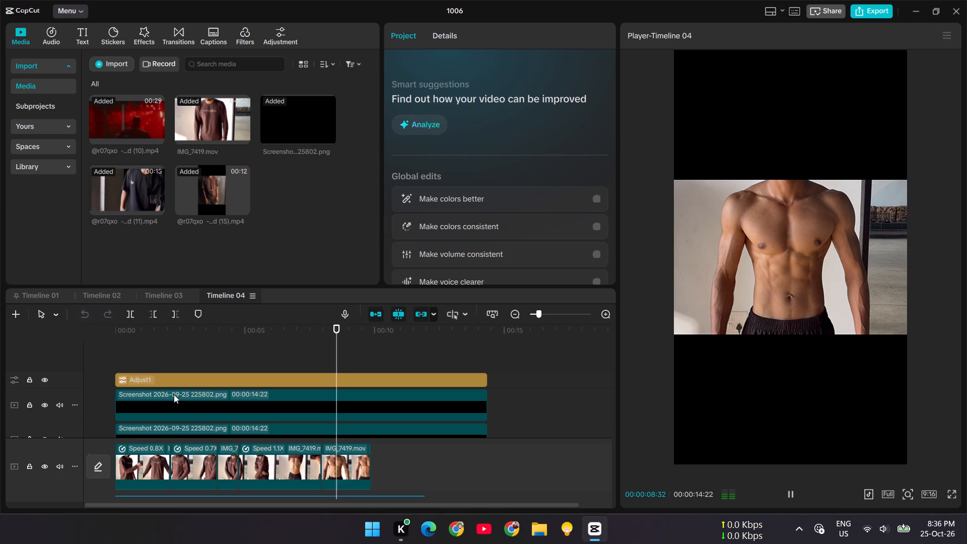
key(space)
drag(347, 329, 327, 344)
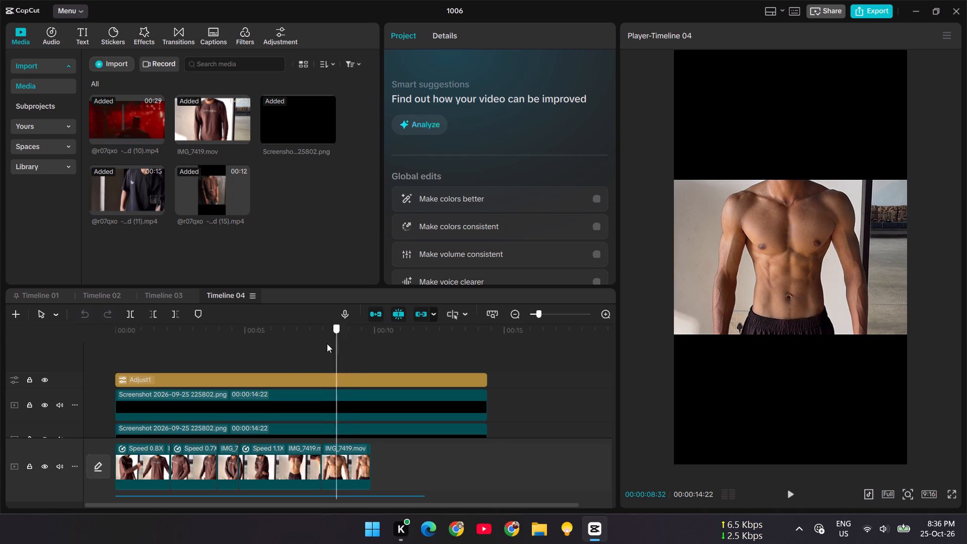
drag(327, 344, 300, 365)
key(space)
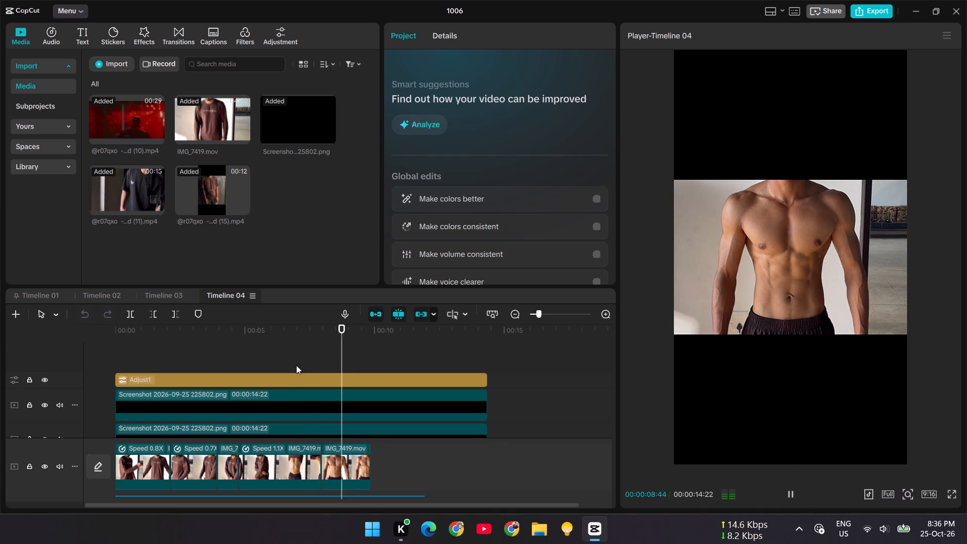
key(space)
Extend the end of the 1.1X speed clip on the main video track to about 00:00:08:10.
click(304, 457)
click(313, 460)
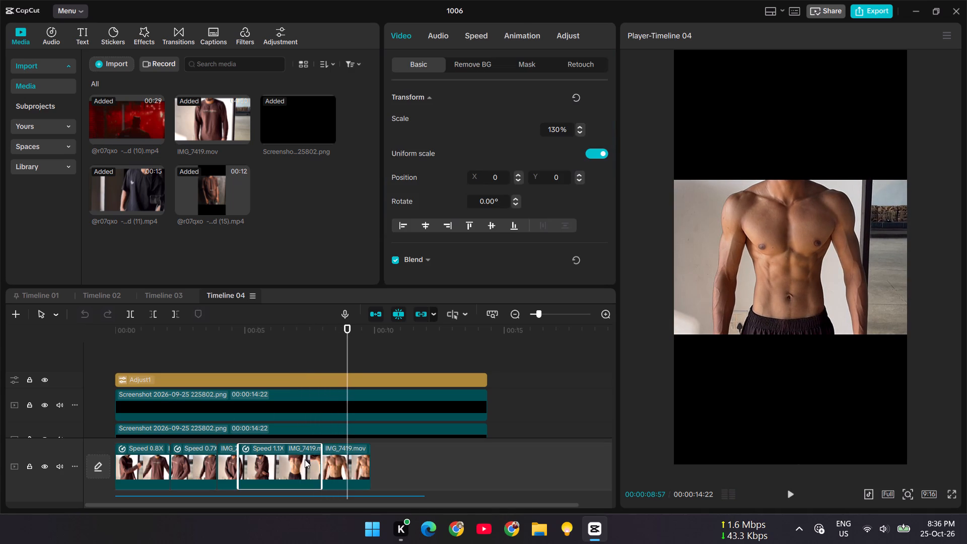
scroll(305, 459, down, 2)
click(321, 440)
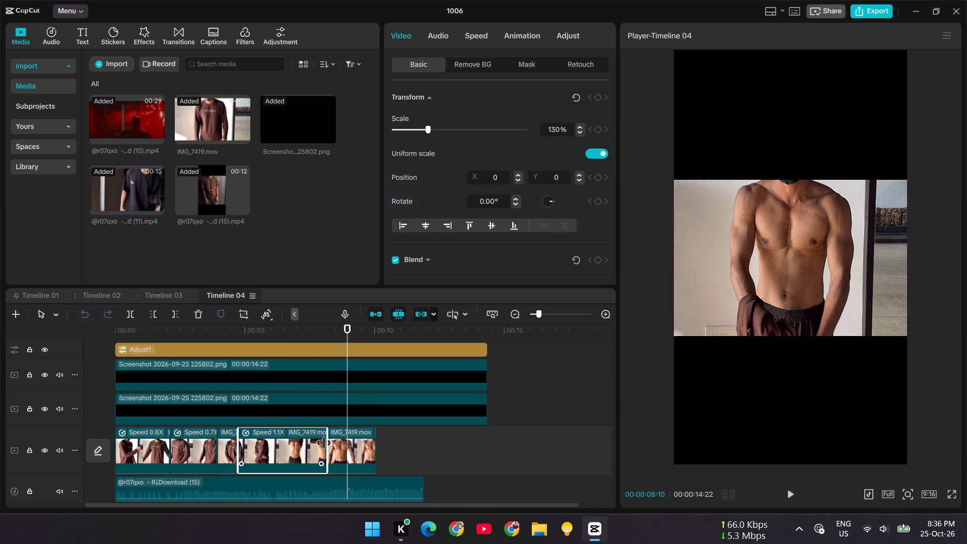
Play back the extended 1.1X clip and the full timeline to check the cut into the last clip against the music.
drag(343, 332, 292, 356)
key(space)
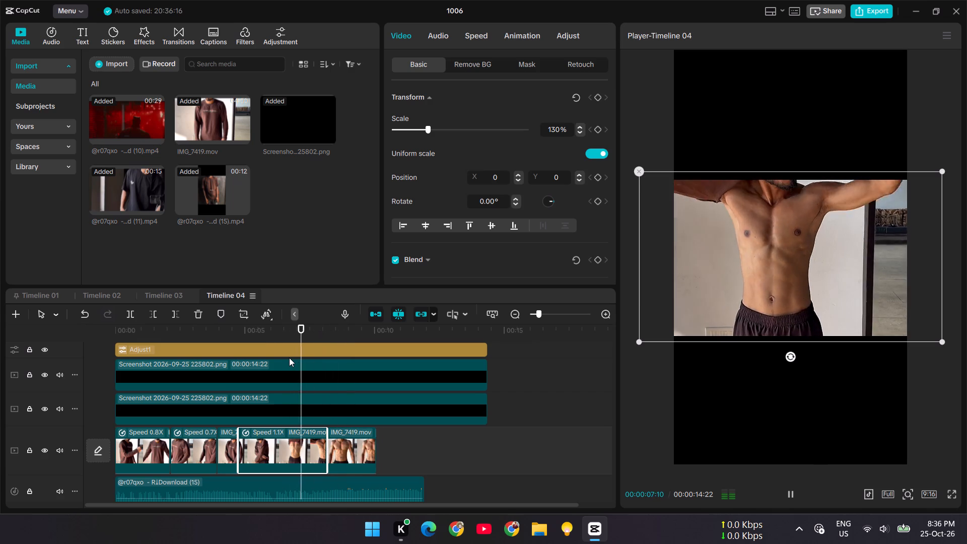
key(space)
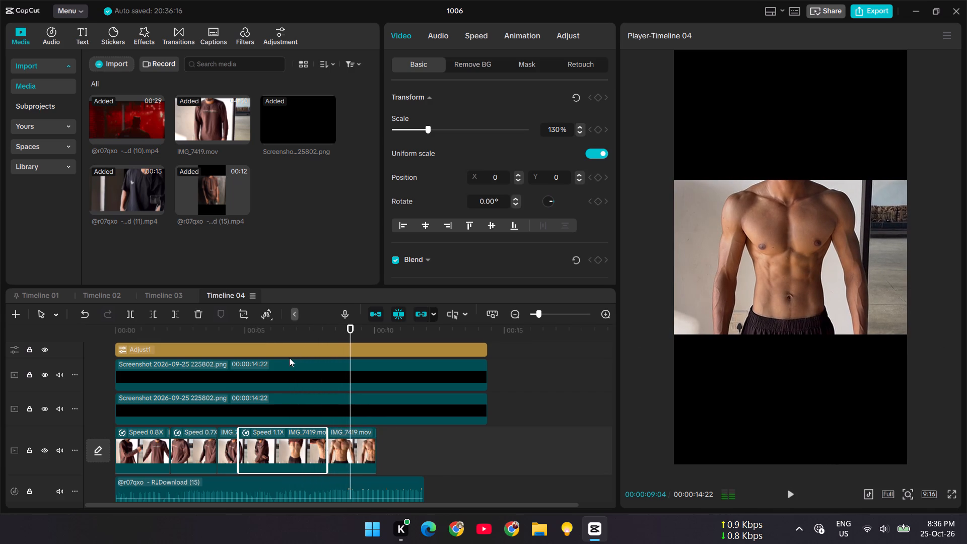
key(space)
key(space)
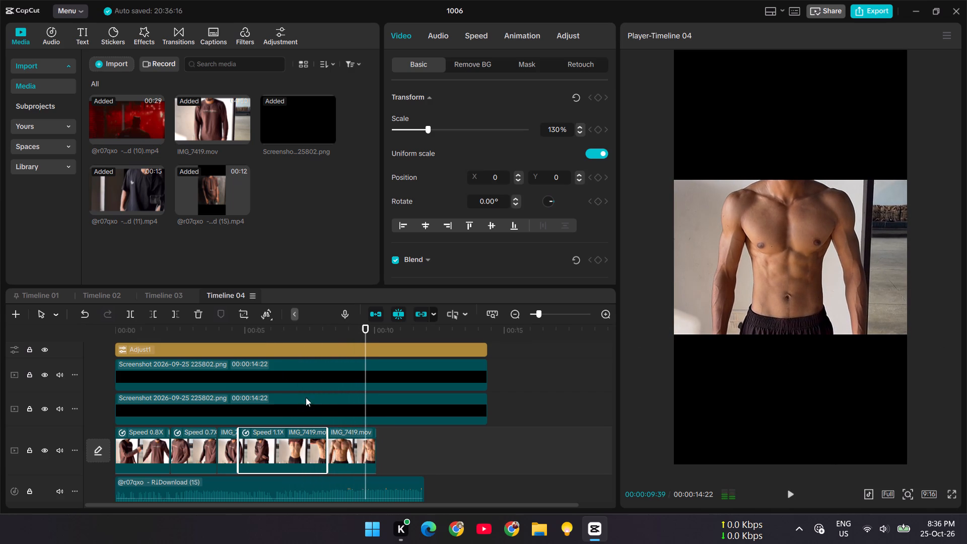
drag(367, 333, 97, 411)
key(space)
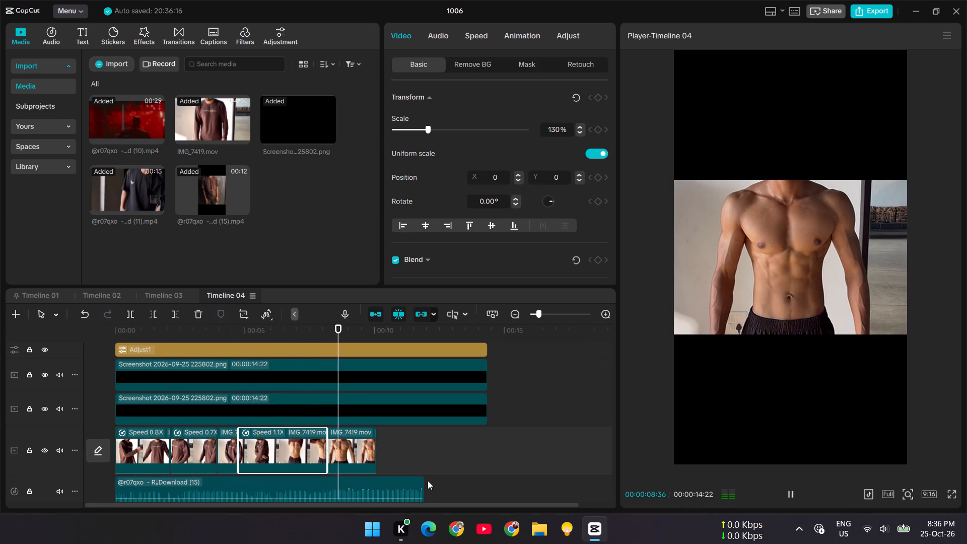
key(space)
drag(340, 335, 221, 373)
key(space)
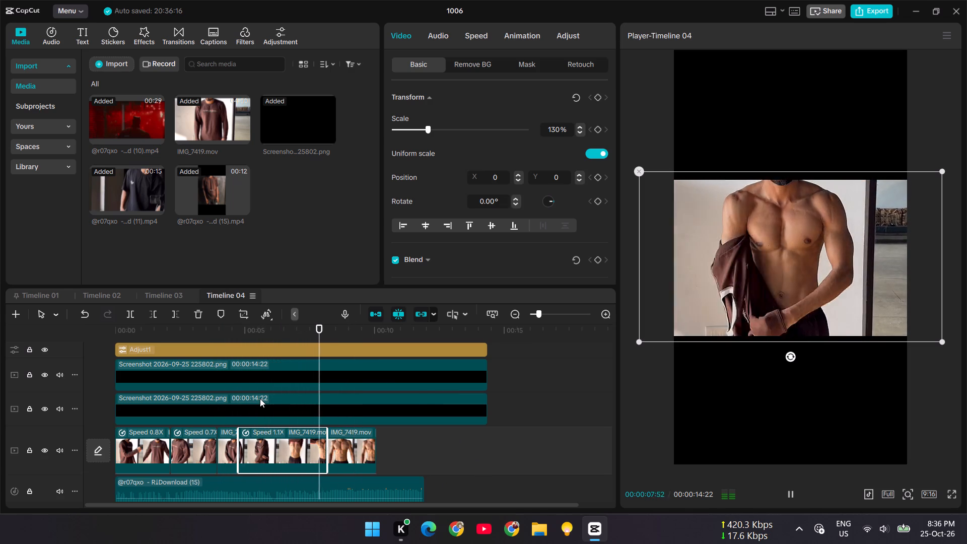
key(space)
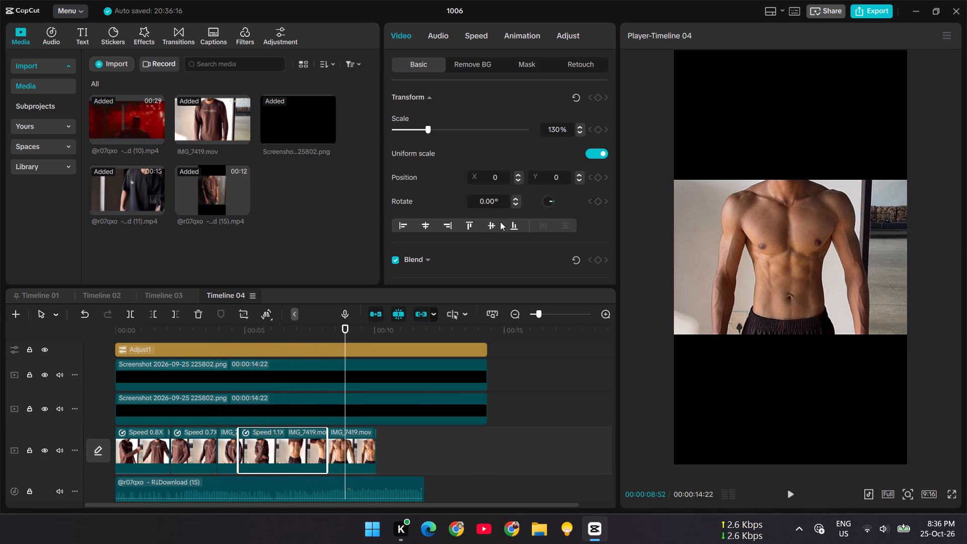
Set the speed of the extended 1.1X clip before the last clip to 1.18x.
click(286, 461)
click(479, 38)
click(582, 115)
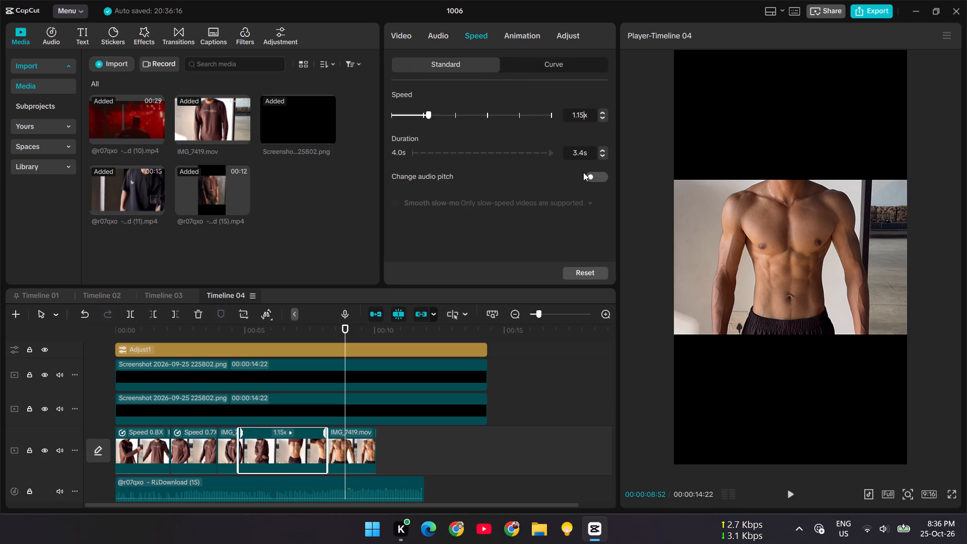
key(BackSpace)
key(8)
key(Return)
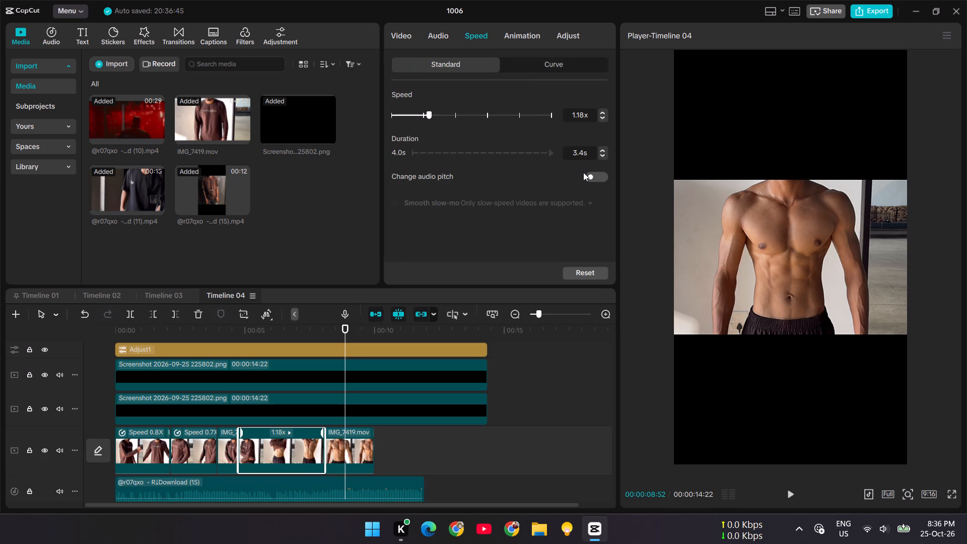
Replay Timeline 04 from the start several times to check the cut from the 1.18x clip into the last clip against the music.
drag(333, 331, 21, 391)
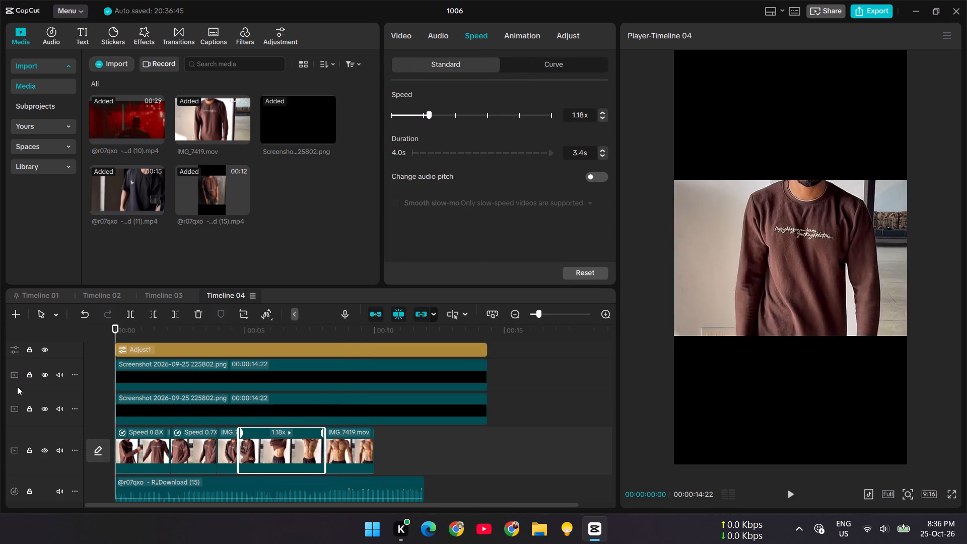
key(space)
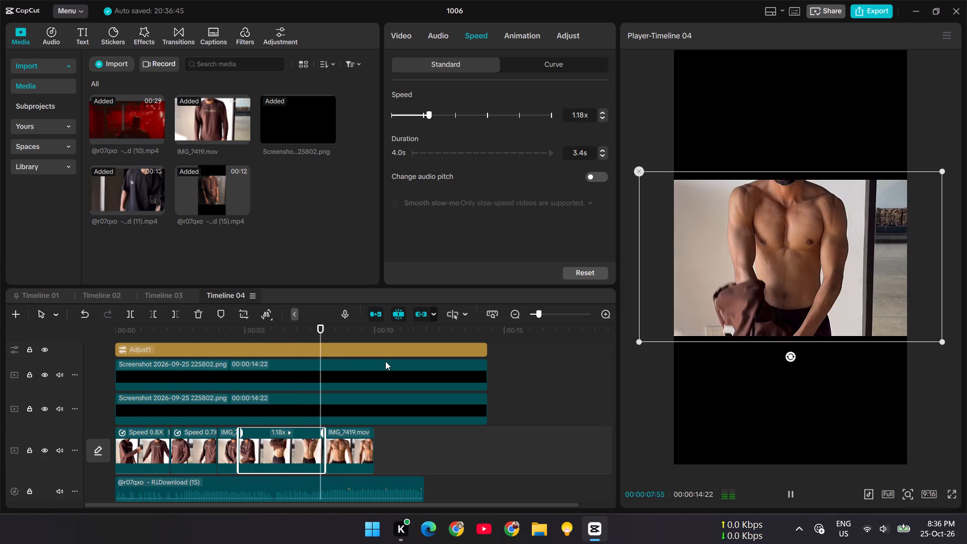
key(space)
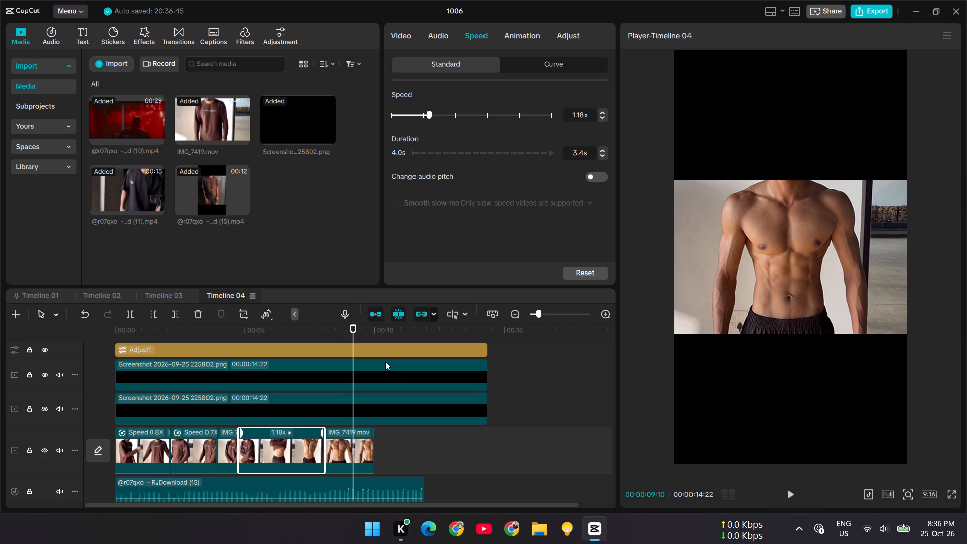
drag(356, 331, 0, 372)
key(space)
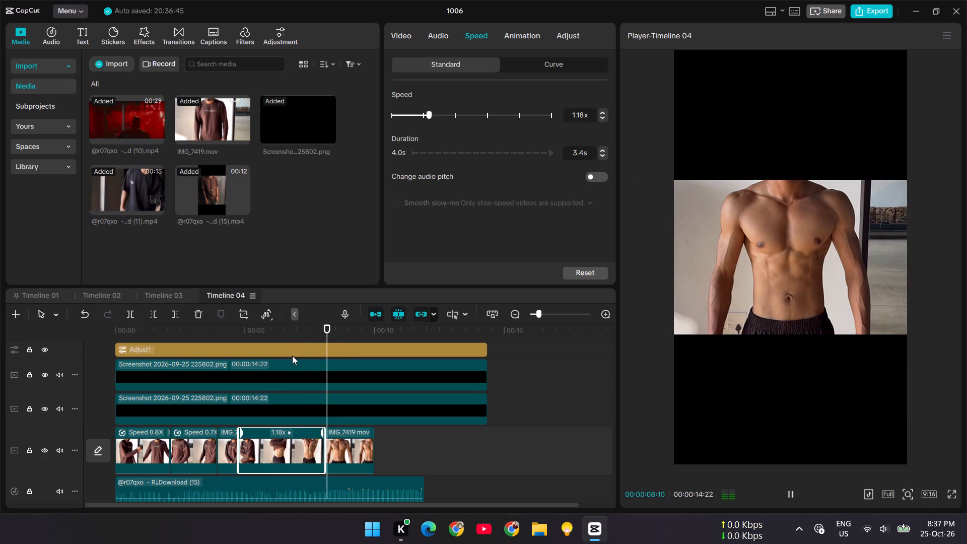
key(space)
key(space)
key(space)
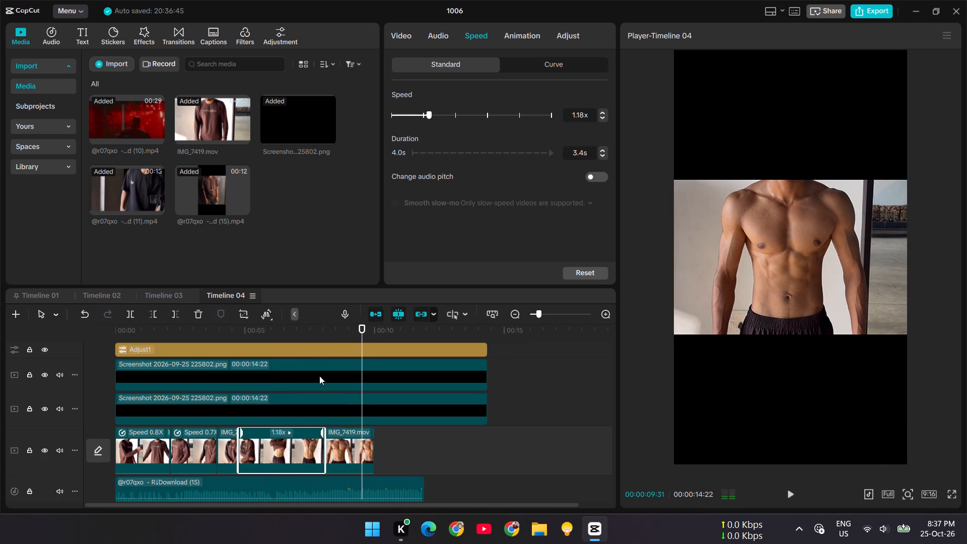
drag(345, 333, 59, 389)
key(space)
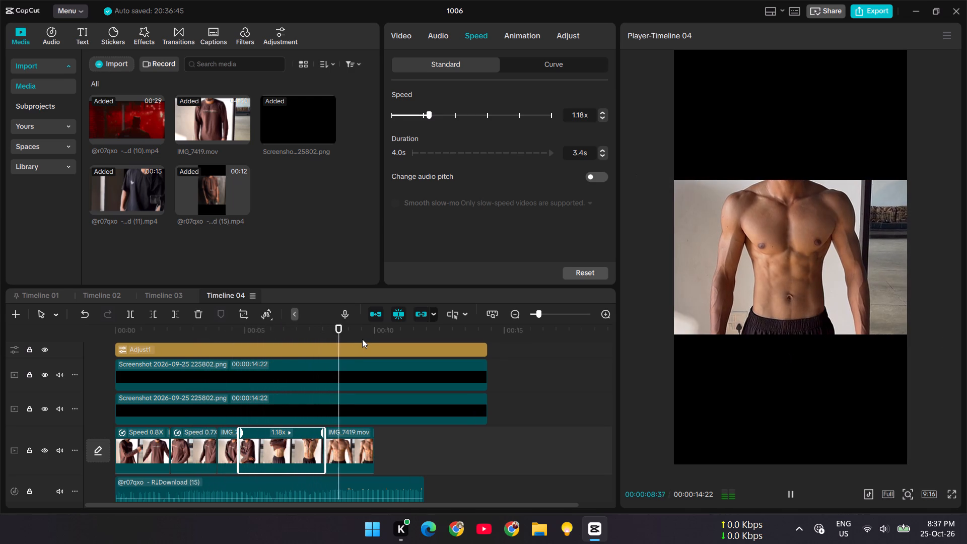
key(space)
Find the beat in the last clip of the main video track and insert a freeze frame at 00:00:09:03.
click(357, 442)
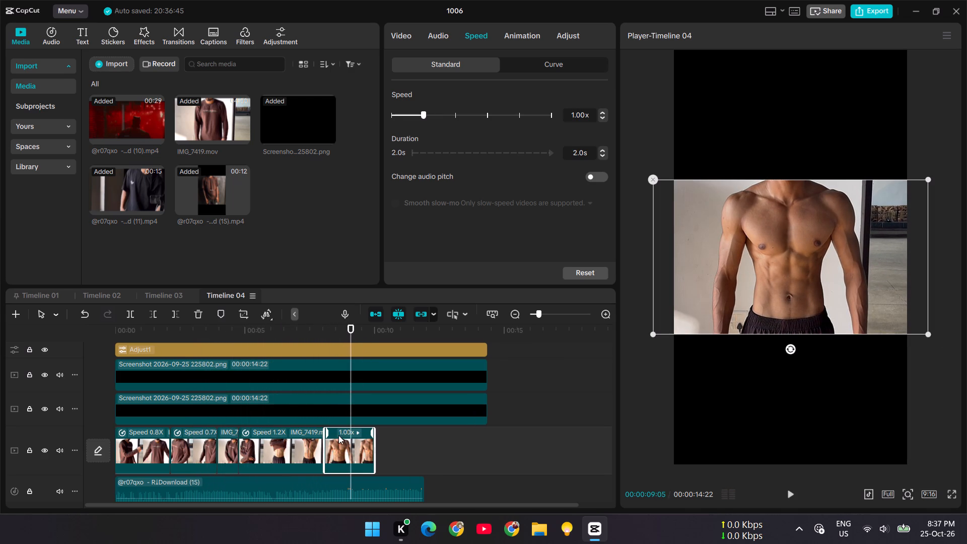
key(space)
key(space)
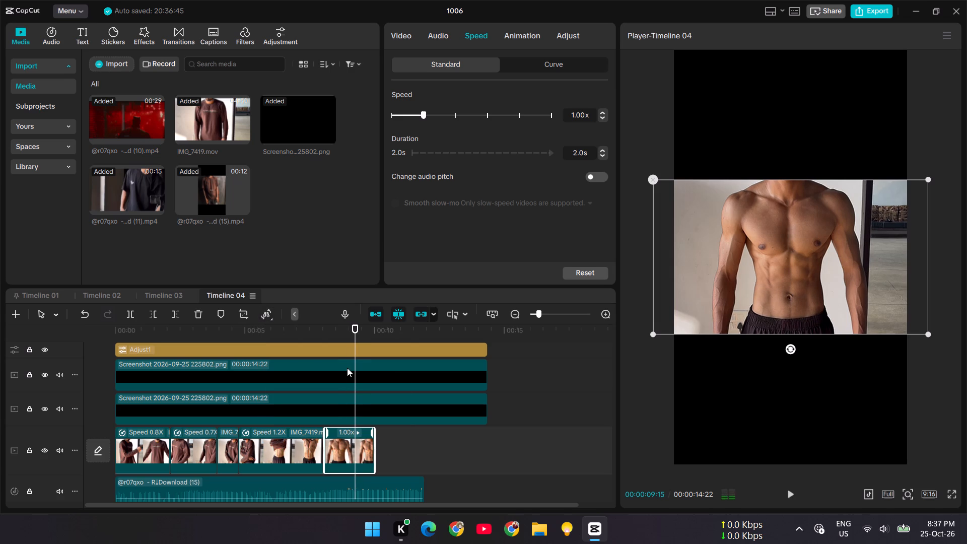
drag(353, 336, 341, 345)
key(space)
key(space)
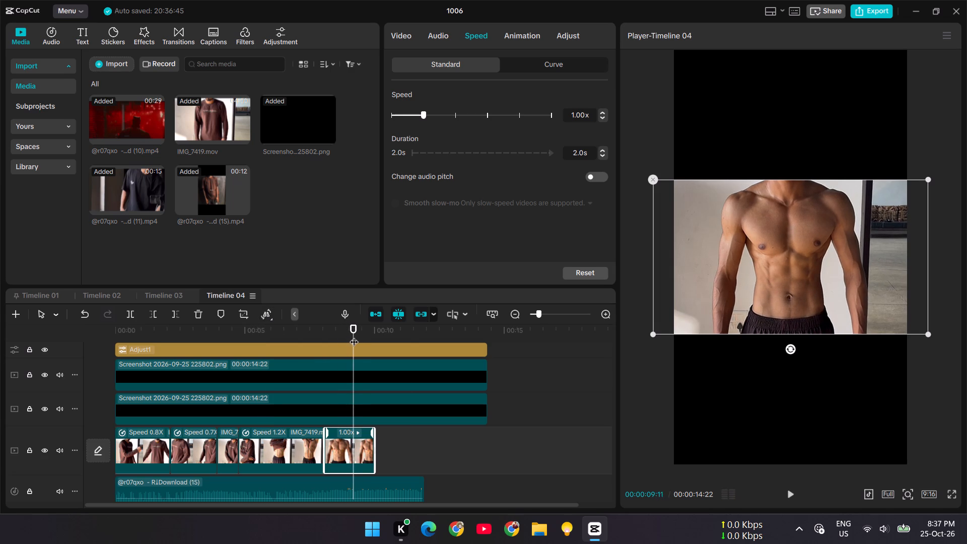
drag(351, 336, 350, 342)
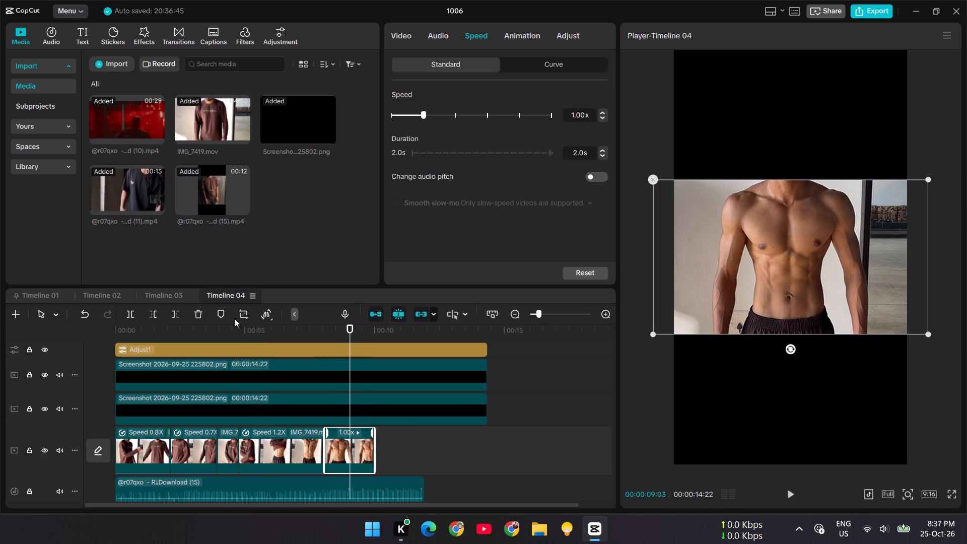
click(266, 315)
click(280, 339)
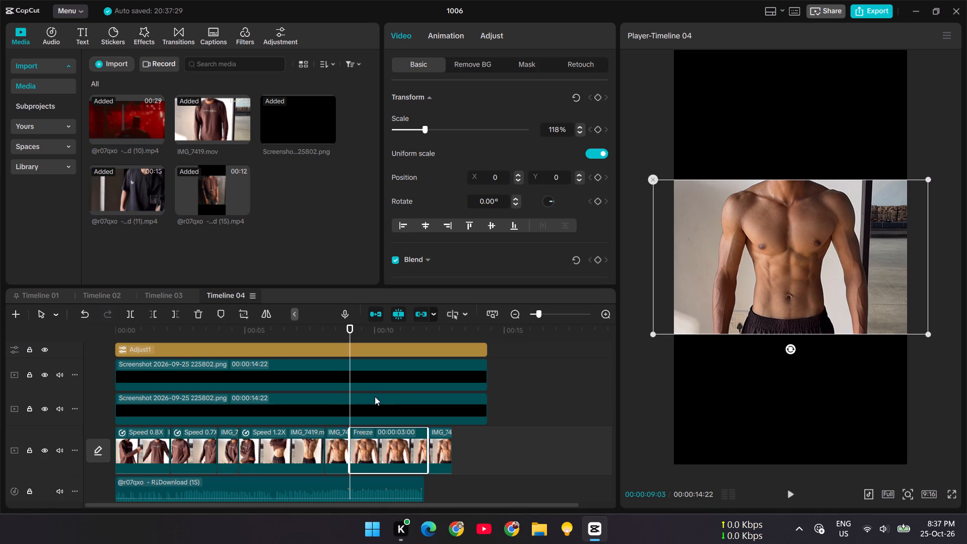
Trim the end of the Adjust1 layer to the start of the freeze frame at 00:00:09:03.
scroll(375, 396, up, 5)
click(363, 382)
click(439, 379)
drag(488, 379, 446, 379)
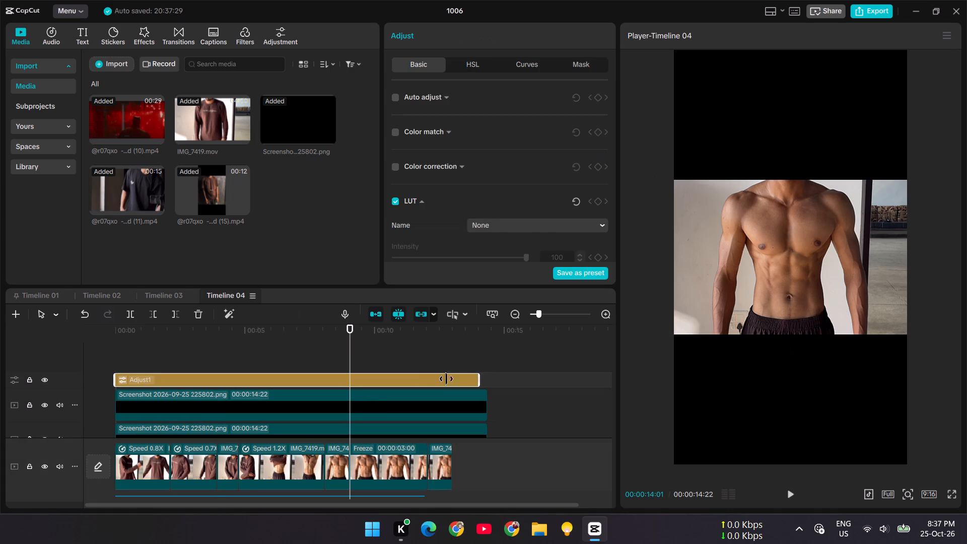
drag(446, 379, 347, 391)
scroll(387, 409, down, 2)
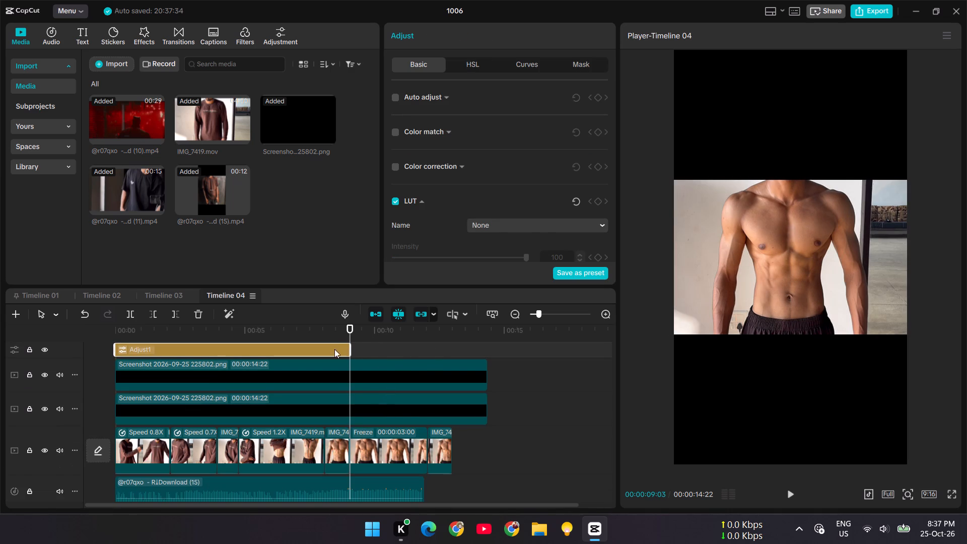
Play back the passage into the freeze frame to check how it looks past the end of the Adjust1 layer.
drag(347, 333, 262, 349)
key(space)
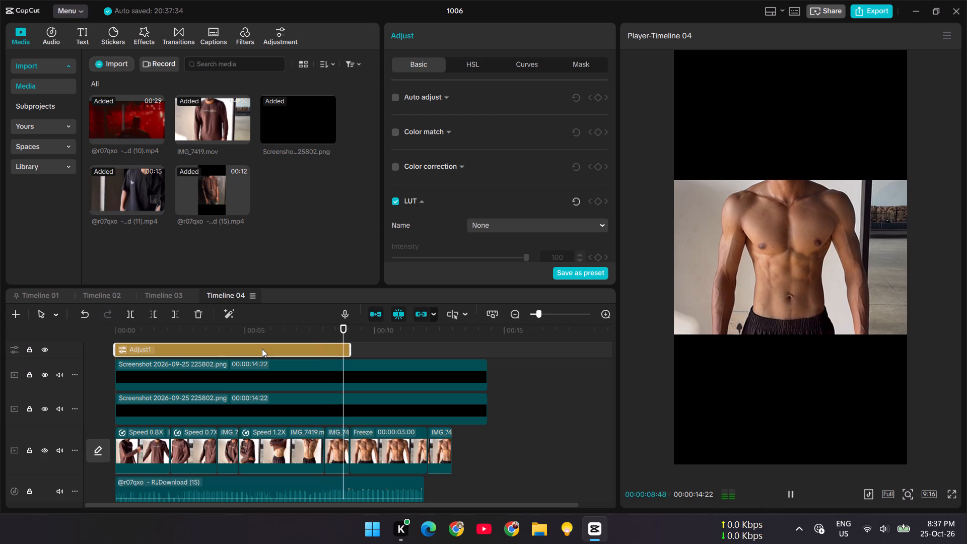
key(space)
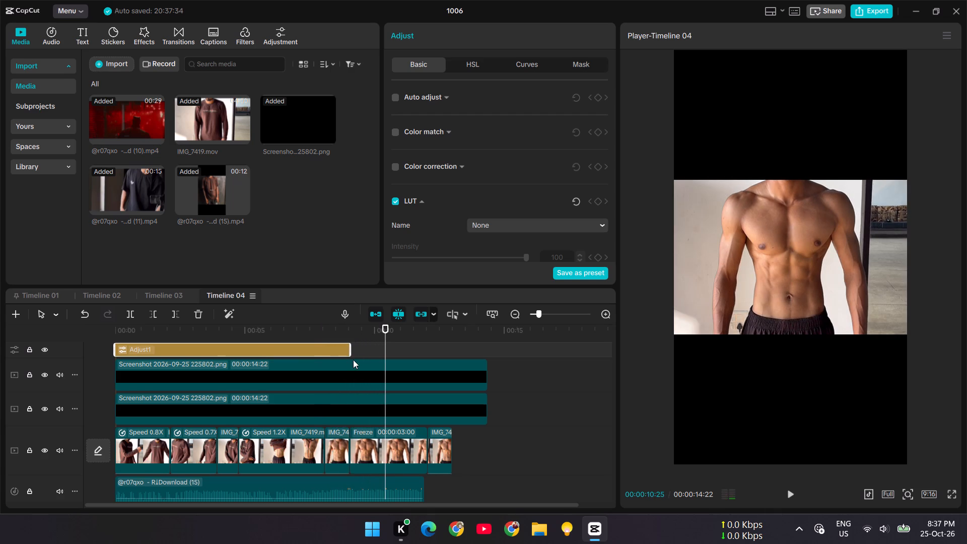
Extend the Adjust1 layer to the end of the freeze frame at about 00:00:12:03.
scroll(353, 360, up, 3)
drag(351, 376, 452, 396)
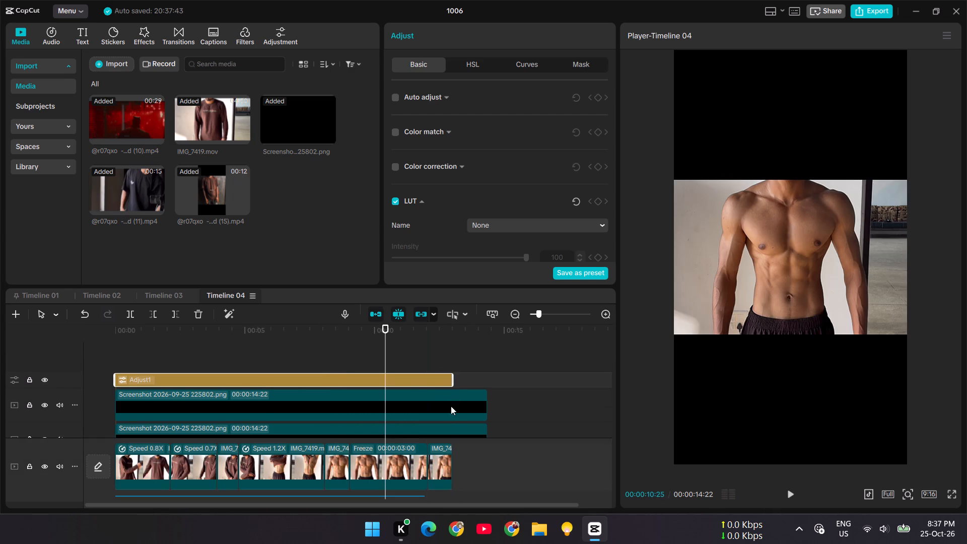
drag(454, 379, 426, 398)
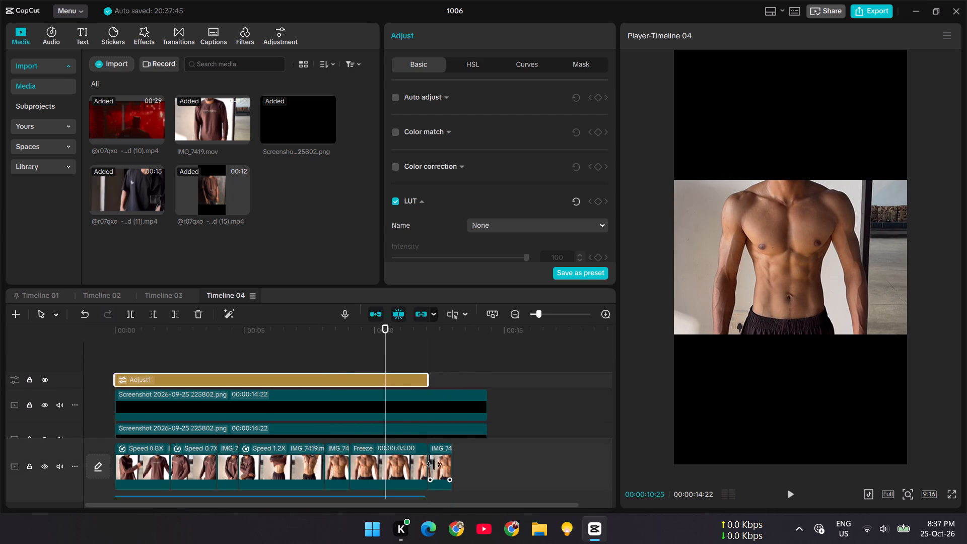
Turn off the main track magnet and move the short clip after the freeze frame away to about 00:00:16:00.
drag(439, 461, 533, 461)
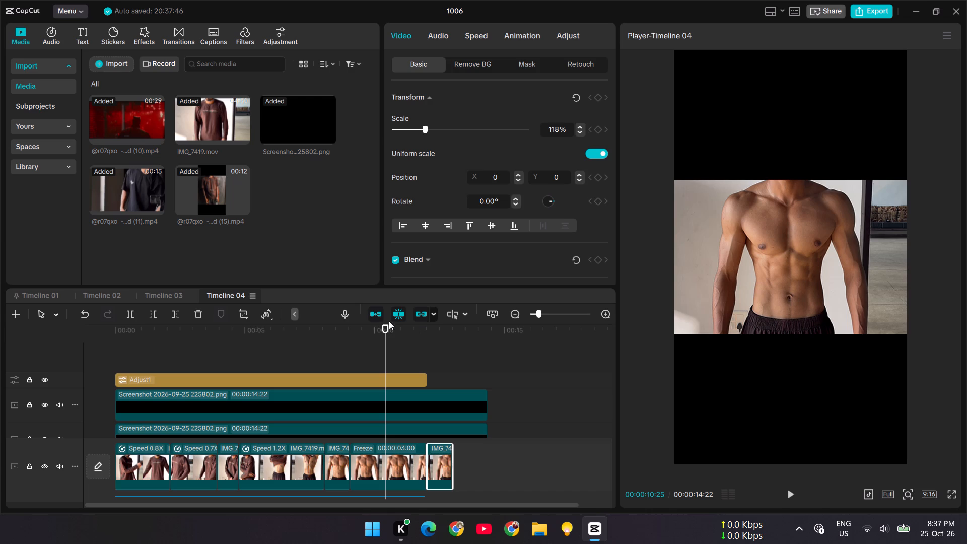
click(373, 317)
drag(436, 465, 538, 464)
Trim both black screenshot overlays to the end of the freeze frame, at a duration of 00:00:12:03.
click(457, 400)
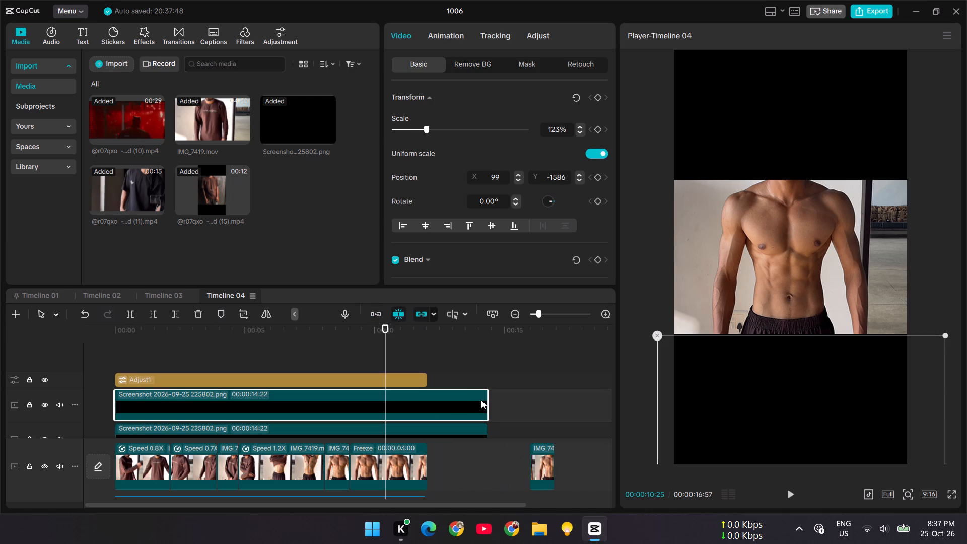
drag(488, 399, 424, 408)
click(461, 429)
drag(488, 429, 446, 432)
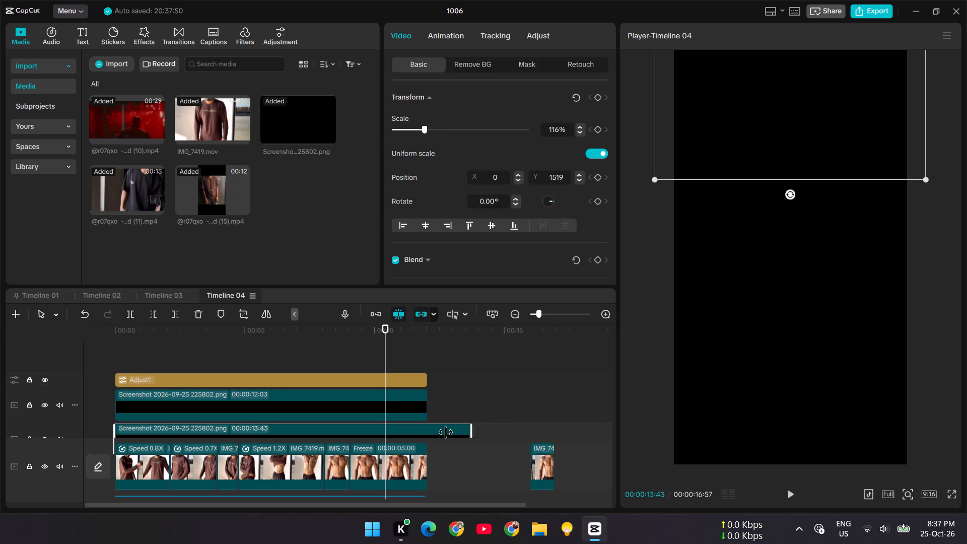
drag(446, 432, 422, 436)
Trim the ends of the audio clip and the freeze frame to about 00:00:11:46.
scroll(404, 412, down, 4)
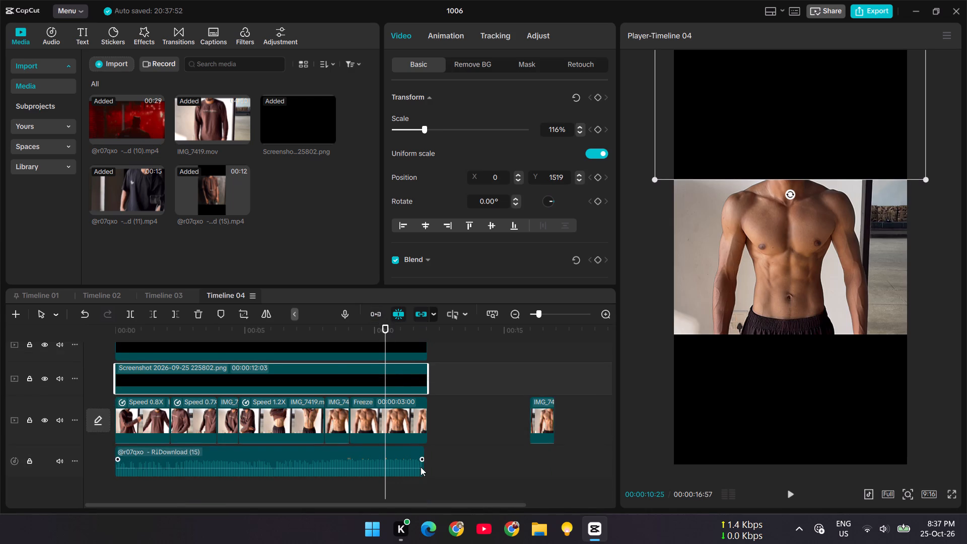
click(414, 461)
drag(425, 454, 421, 455)
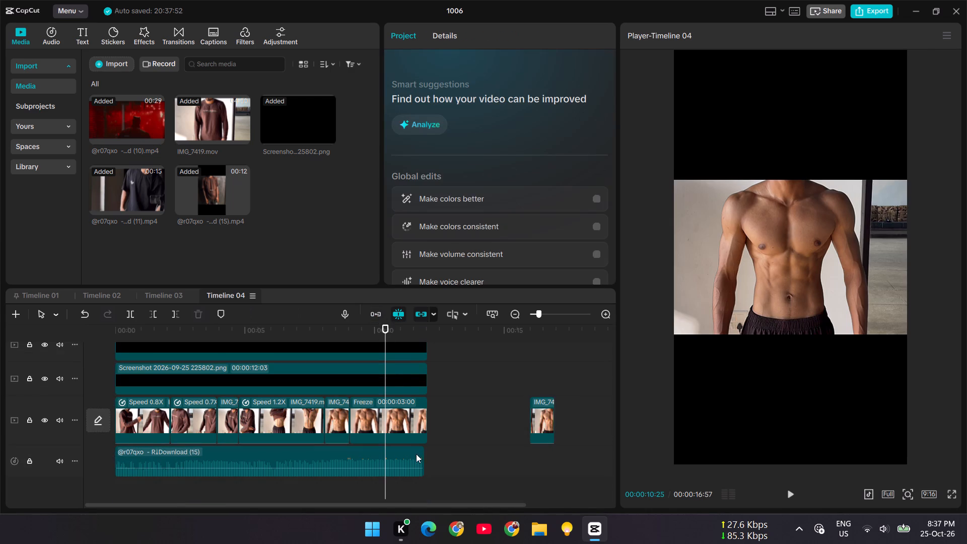
click(405, 452)
drag(424, 451, 419, 452)
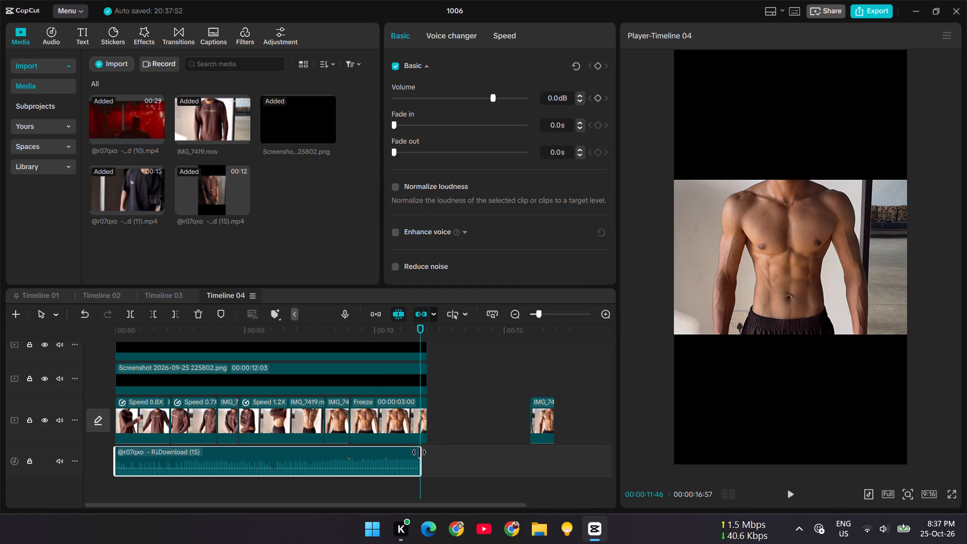
drag(419, 452, 417, 452)
click(419, 428)
drag(427, 419, 418, 421)
Trim both black screenshot overlays and the Adjust1 layer to end with the freeze frame at 00:00:11:46.
click(424, 381)
drag(426, 380, 415, 382)
scroll(431, 390, up, 2)
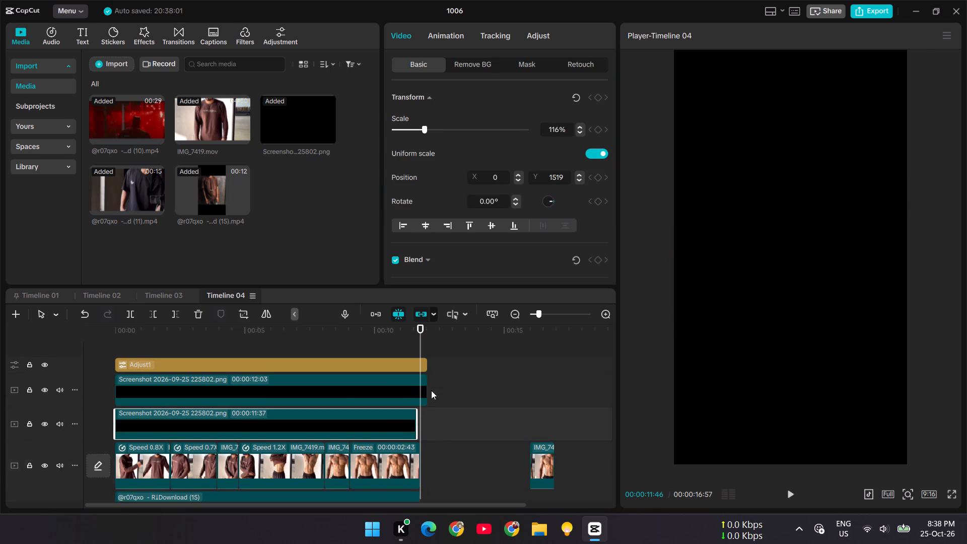
scroll(431, 390, up, 3)
click(418, 433)
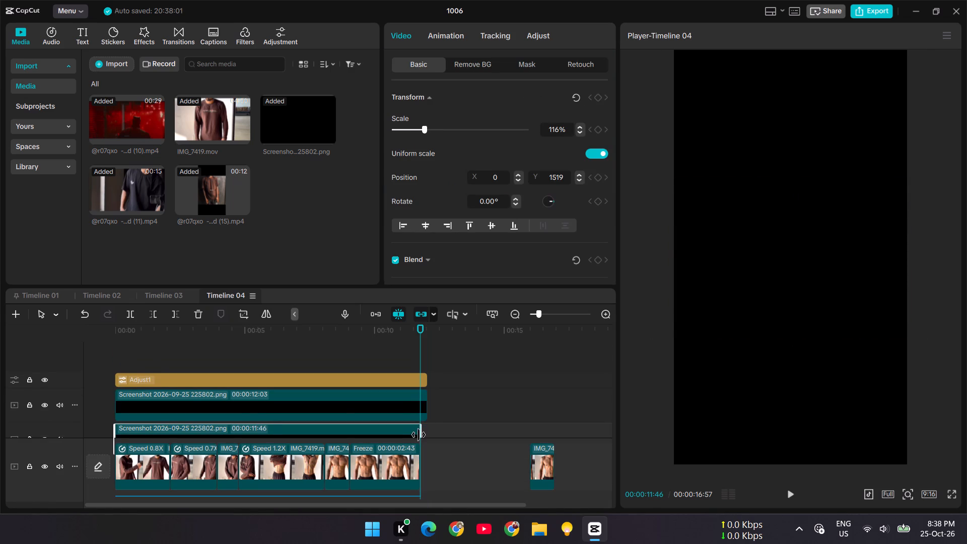
click(421, 403)
drag(426, 400, 420, 405)
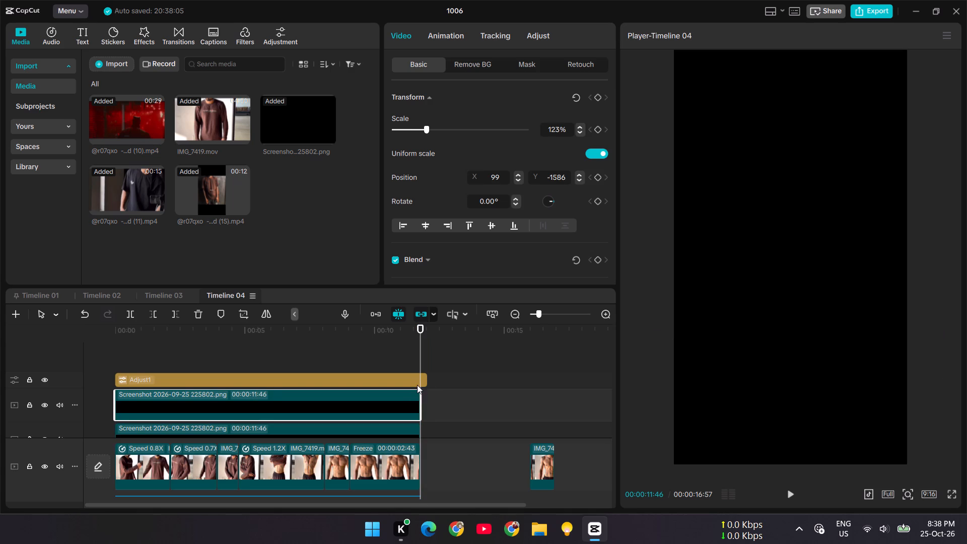
click(417, 385)
drag(428, 377, 420, 383)
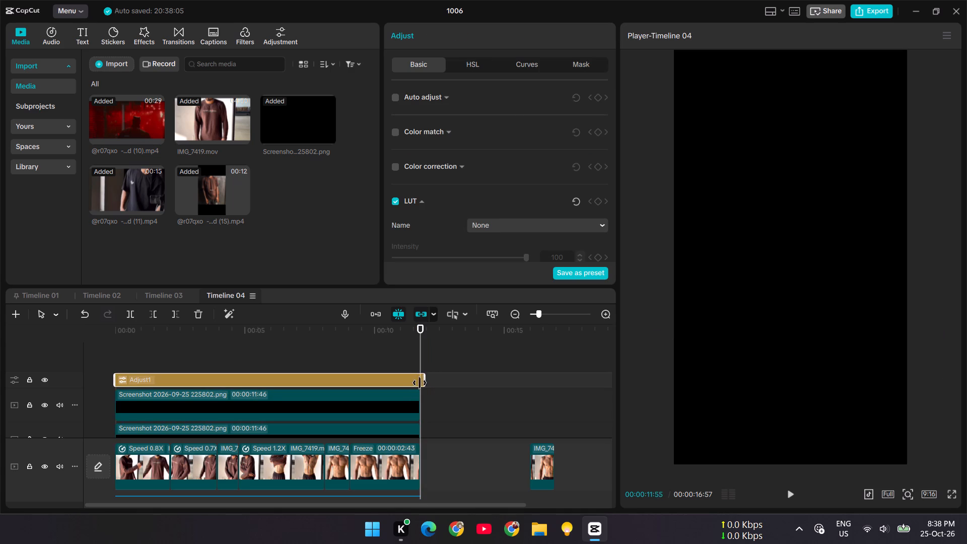
drag(420, 383, 418, 383)
Play Timeline 04 from the start through the freeze frame, and play the detached last clip to compare its motion.
scroll(420, 347, down, 5)
drag(393, 328, 41, 397)
key(space)
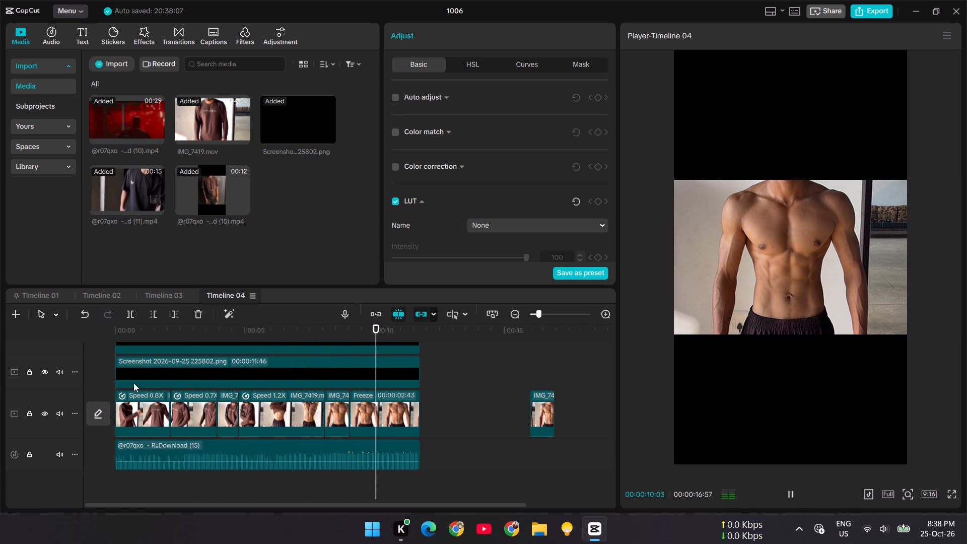
key(space)
key(space)
key(space)
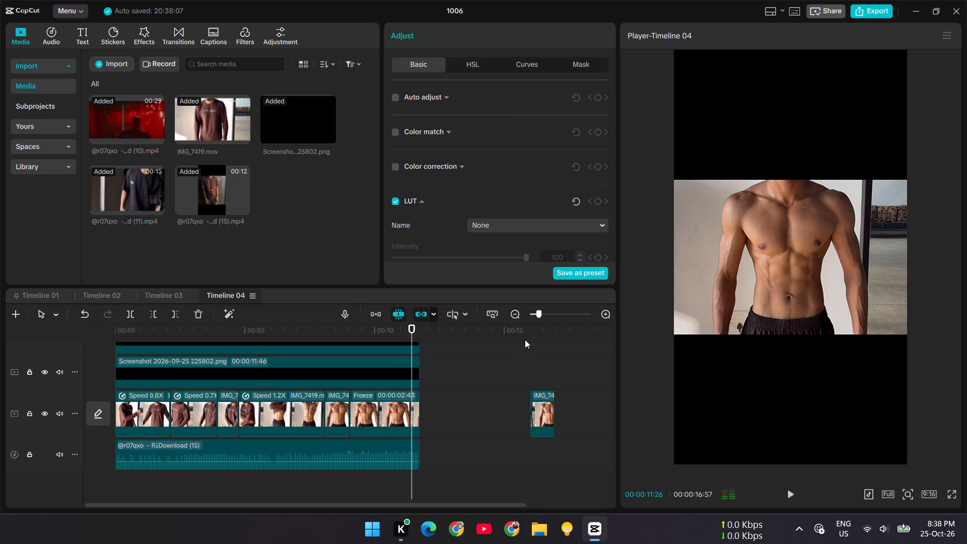
click(524, 330)
key(space)
key(space)
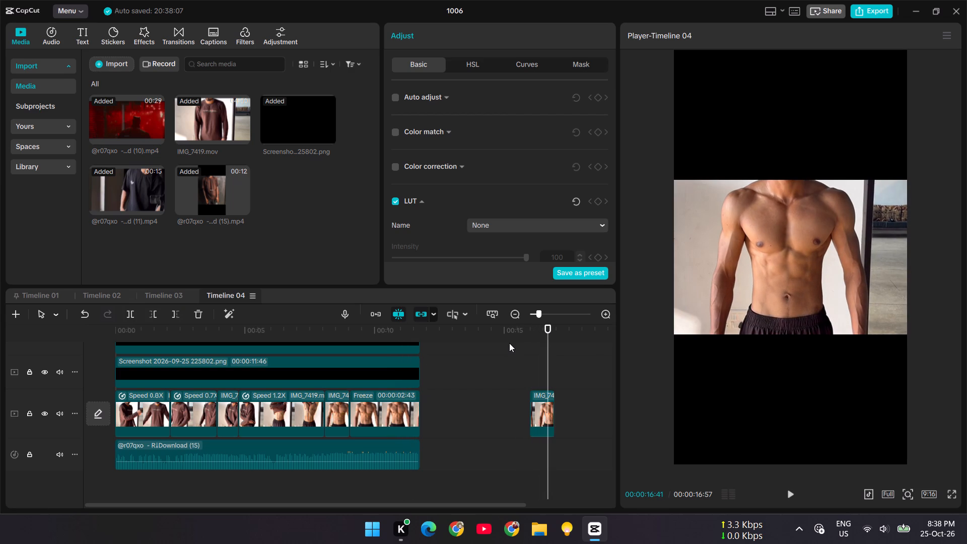
Move the detached last clip back against the end of the freeze frame at 00:00:11:46.
drag(546, 332, 532, 347)
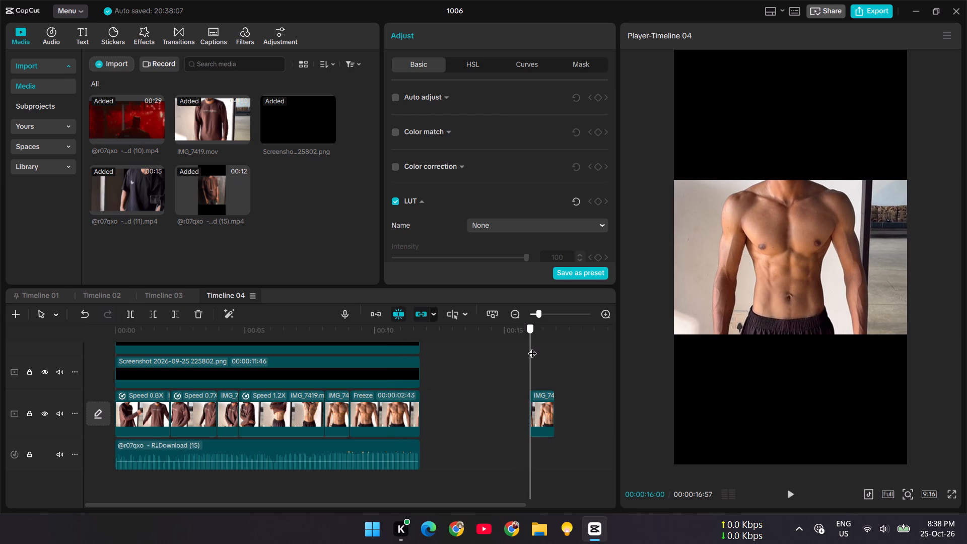
drag(532, 347, 415, 385)
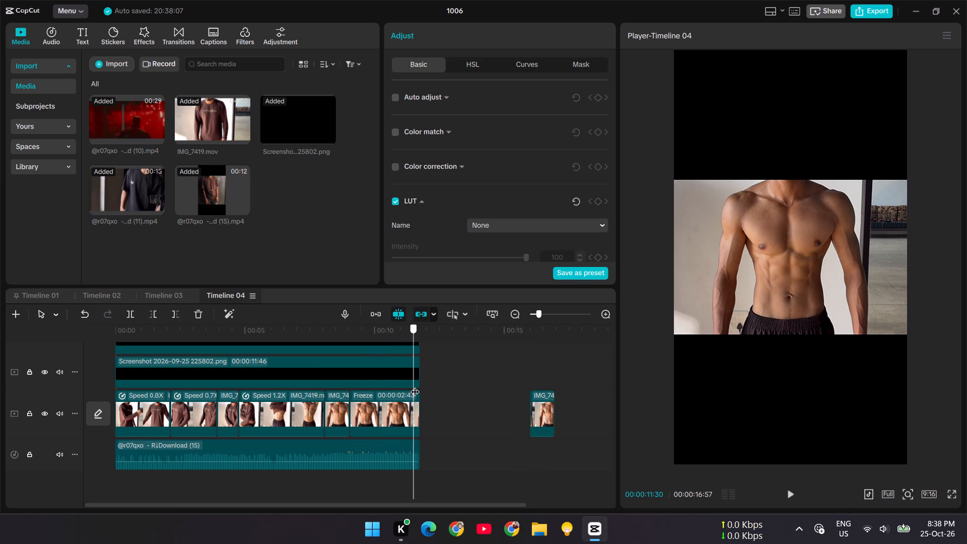
drag(415, 385, 416, 384)
drag(540, 410, 431, 414)
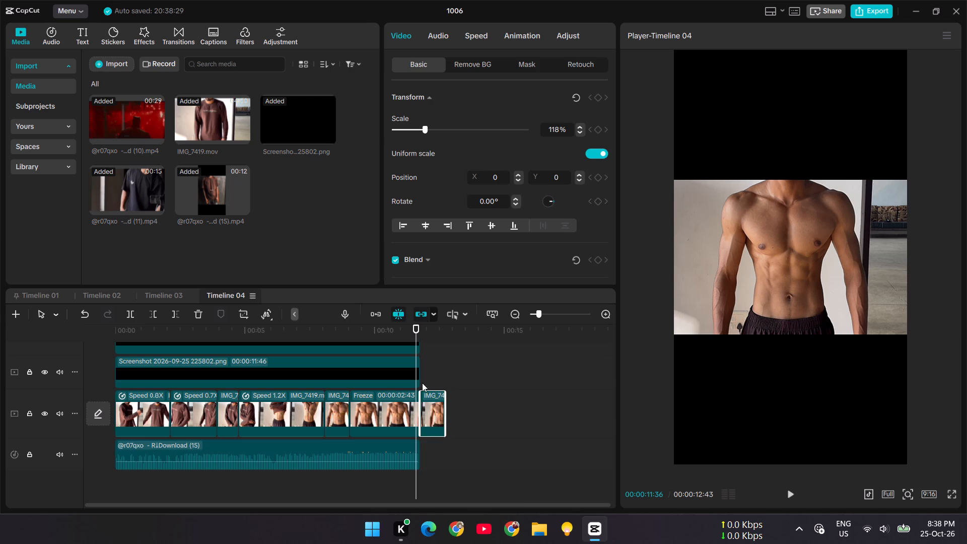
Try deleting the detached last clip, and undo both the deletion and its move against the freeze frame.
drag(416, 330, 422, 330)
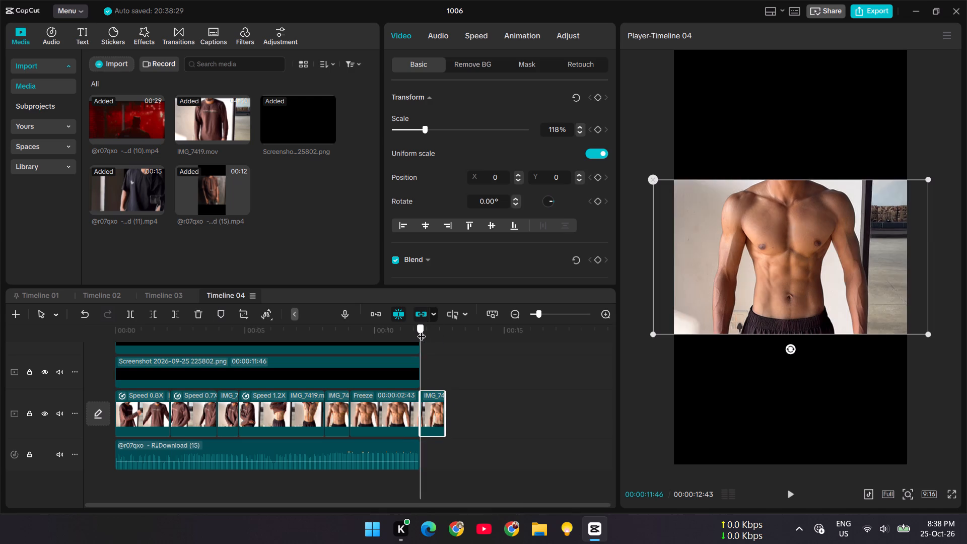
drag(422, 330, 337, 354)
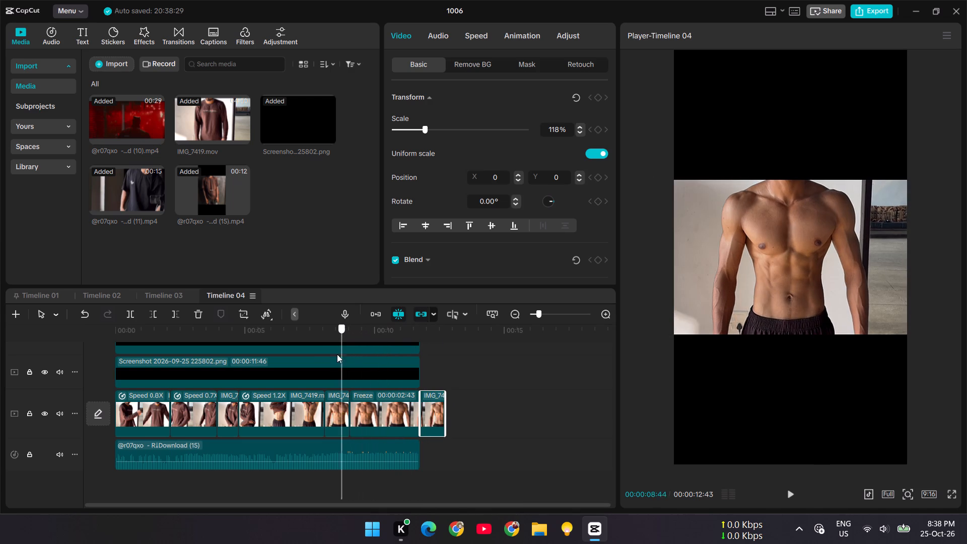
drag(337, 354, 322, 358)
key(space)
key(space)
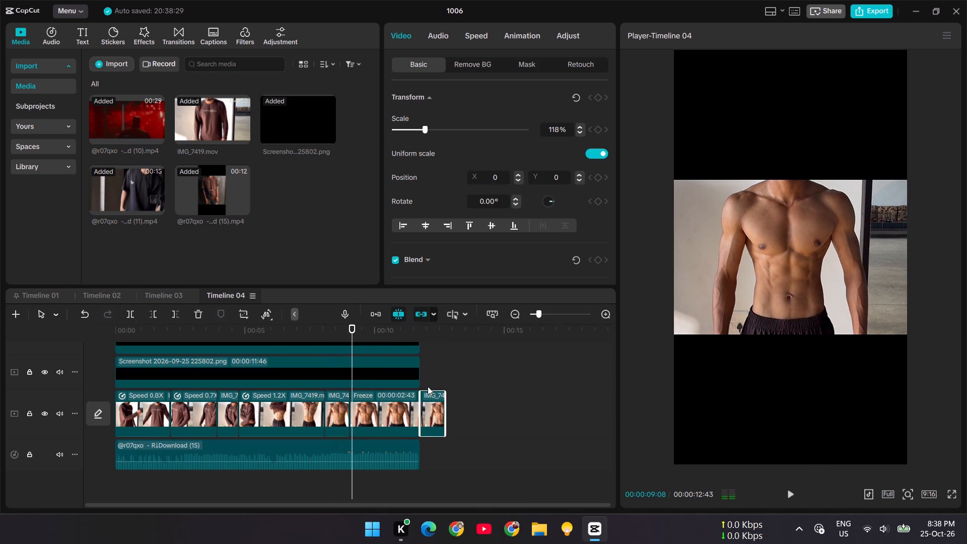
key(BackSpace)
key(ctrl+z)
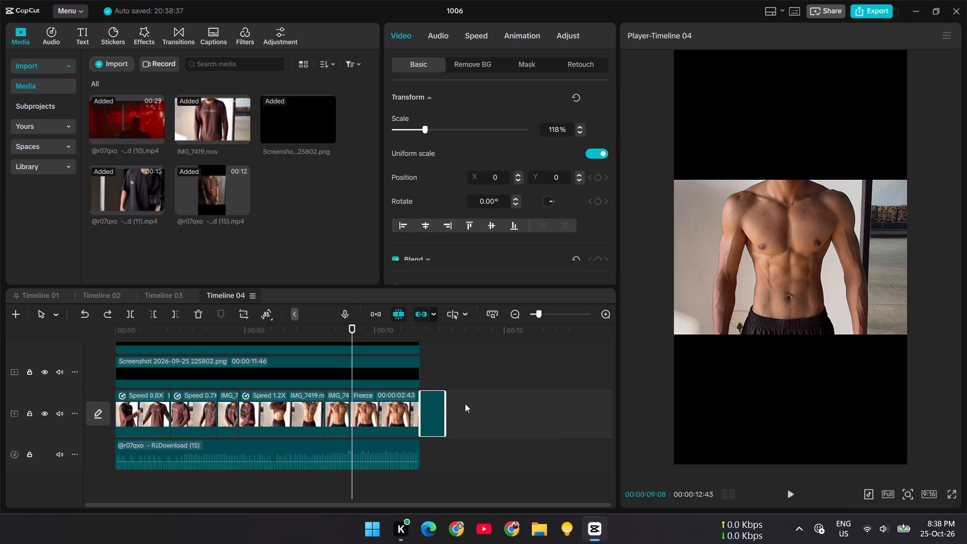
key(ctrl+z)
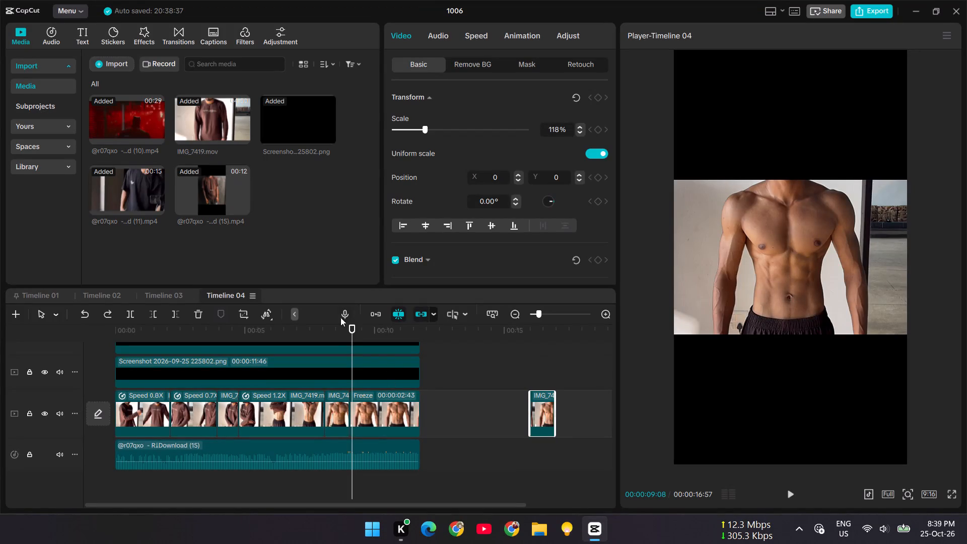
Play Timeline 04 from the start, first in the regular player and again in full screen, to check the timing.
drag(354, 332, 7, 360)
key(space)
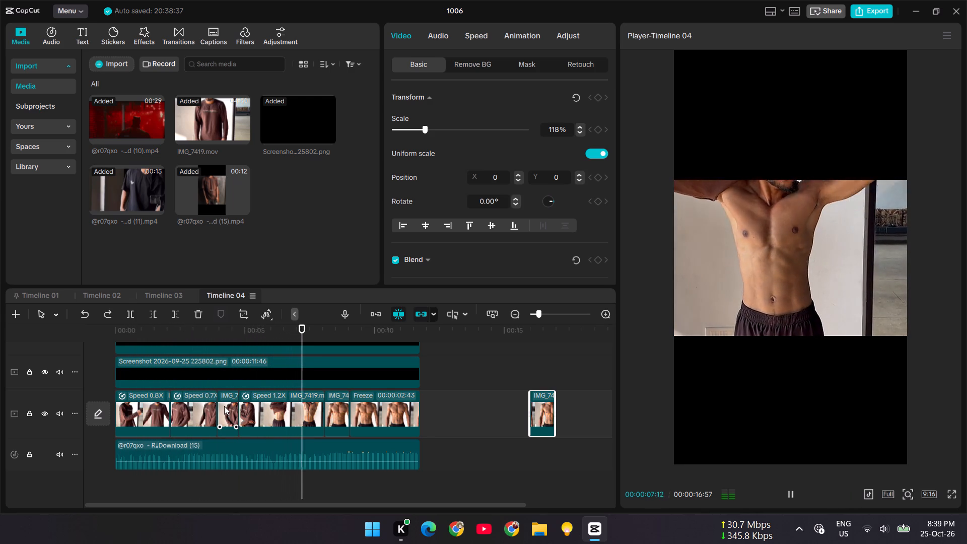
key(space)
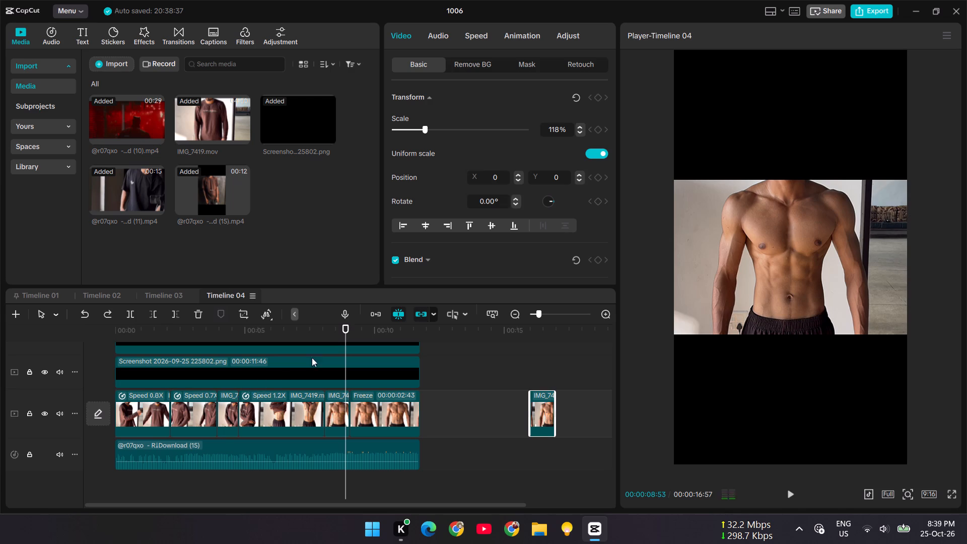
drag(339, 326, 0, 407)
click(950, 496)
key(space)
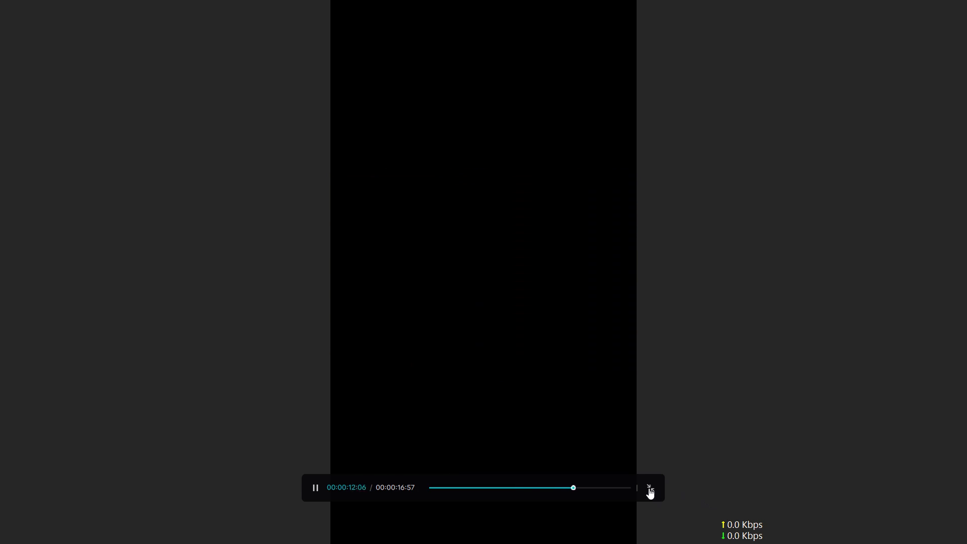
click(649, 488)
key(space)
Replay Timeline 04 from the start several times, checking the end of the 1.2X clip where the sweatshirt comes off against the audio.
drag(441, 330, 61, 410)
key(space)
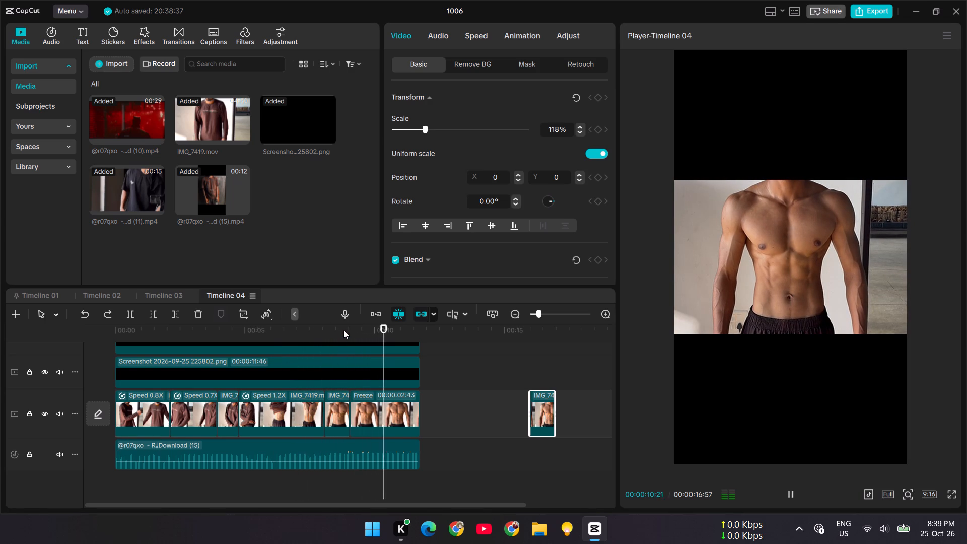
key(space)
drag(390, 329, 48, 354)
key(space)
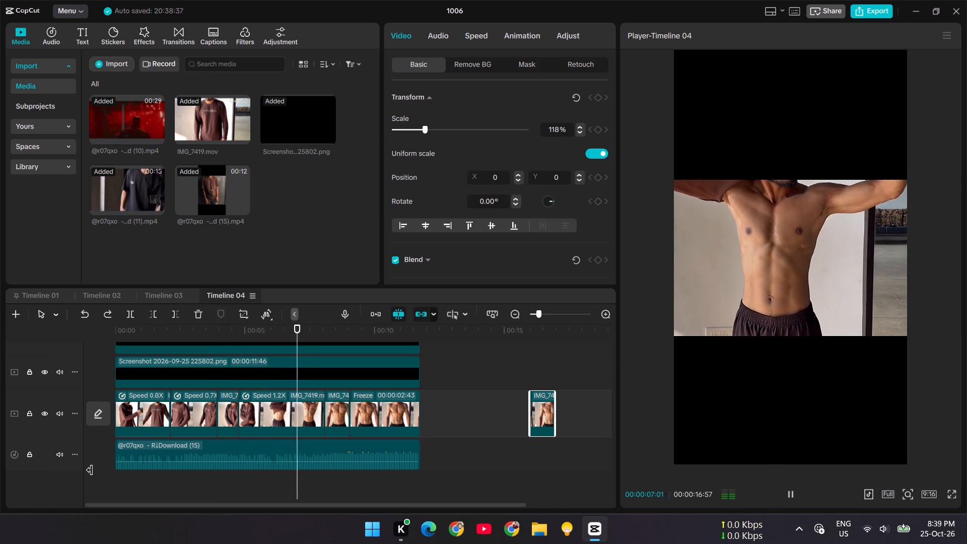
key(space)
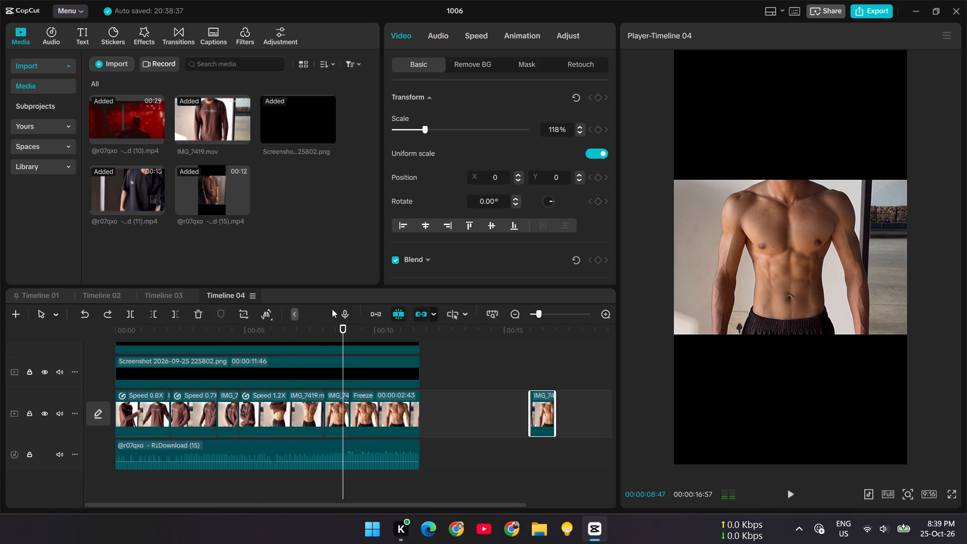
drag(341, 333, 298, 347)
key(space)
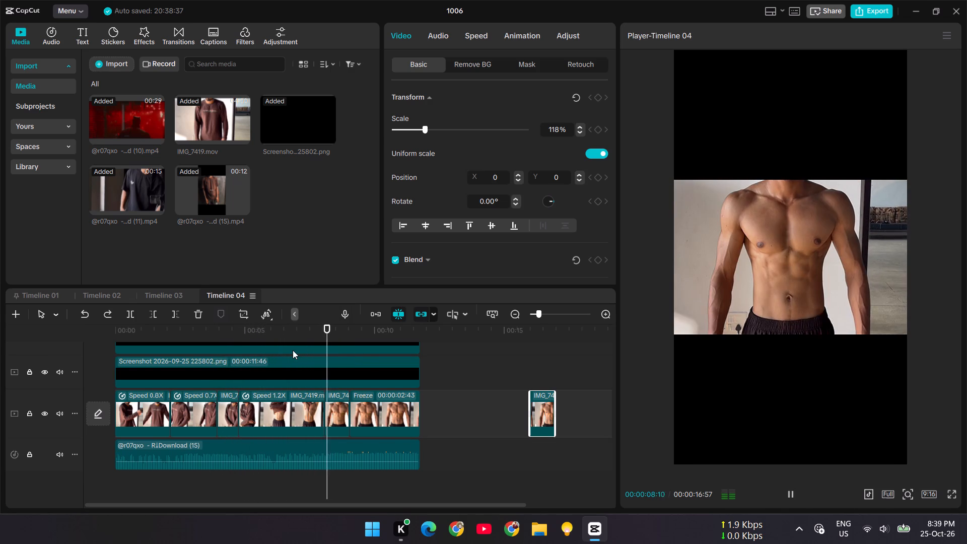
key(space)
drag(352, 323, 129, 373)
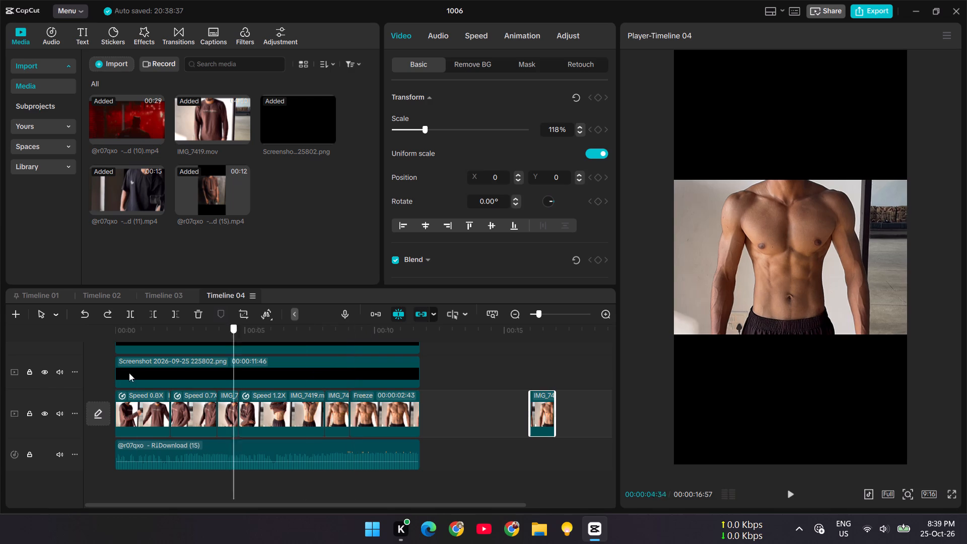
drag(129, 373, 48, 386)
key(space)
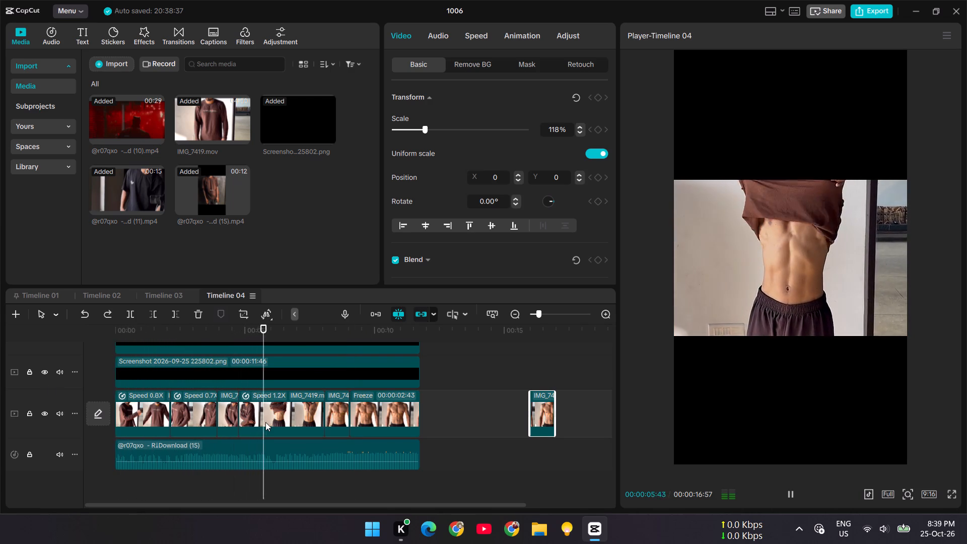
key(space)
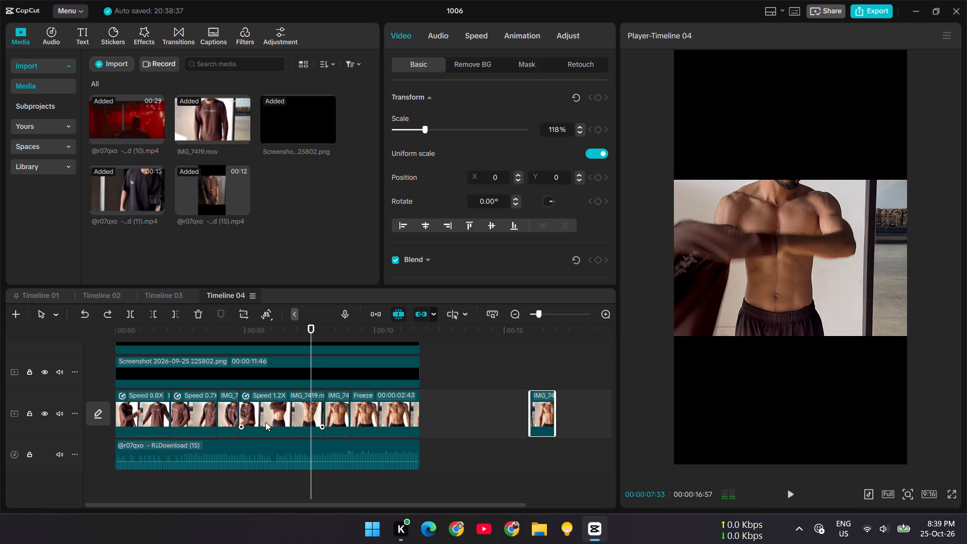
key(space)
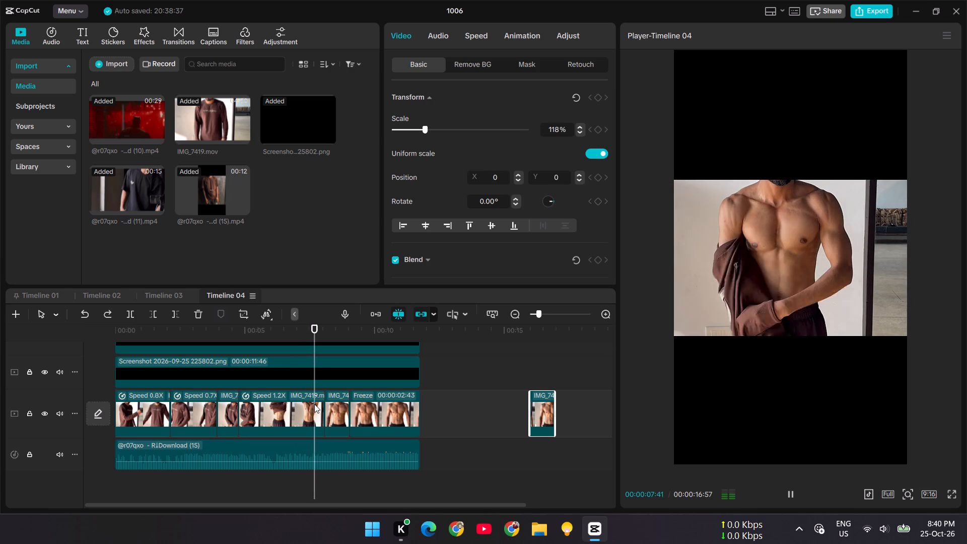
key(space)
drag(320, 329, 312, 335)
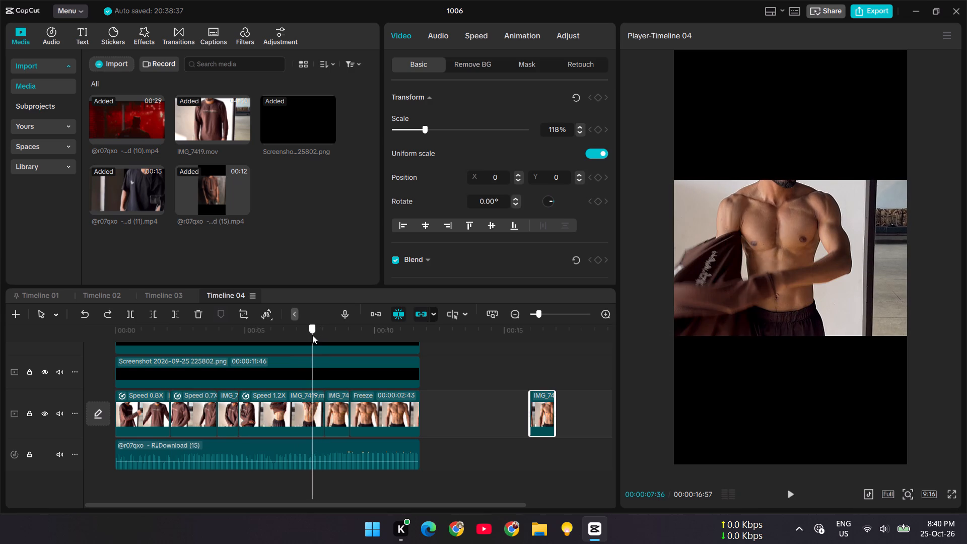
drag(312, 335, 269, 361)
key(space)
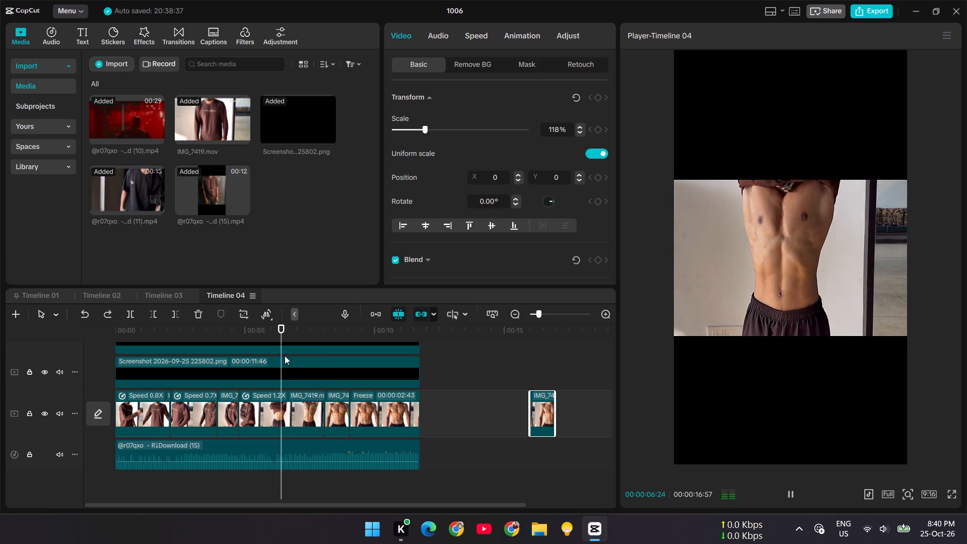
key(space)
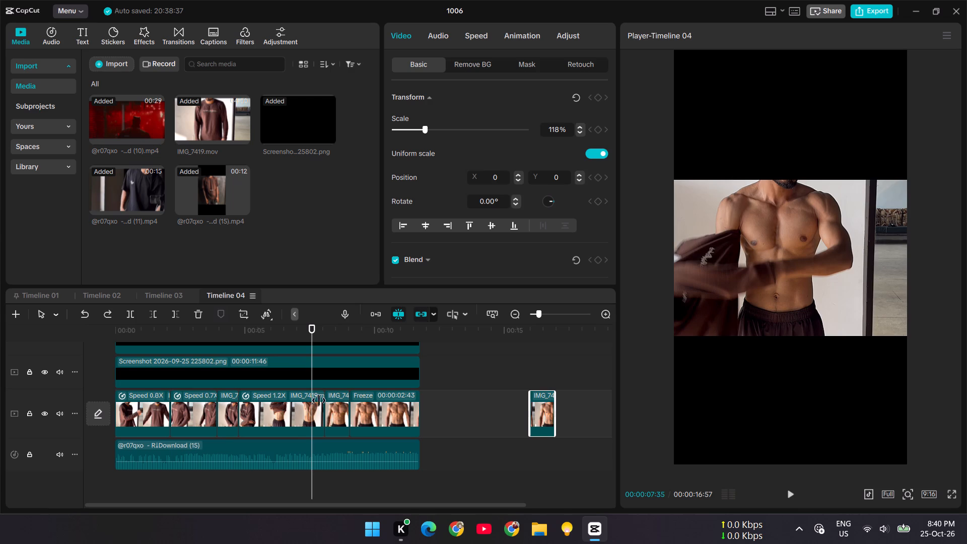
Split the 1.2X clip at 00:00:07:28, just as the sweatshirt comes off the arms.
drag(311, 328, 309, 335)
click(308, 411)
key(space)
key(space)
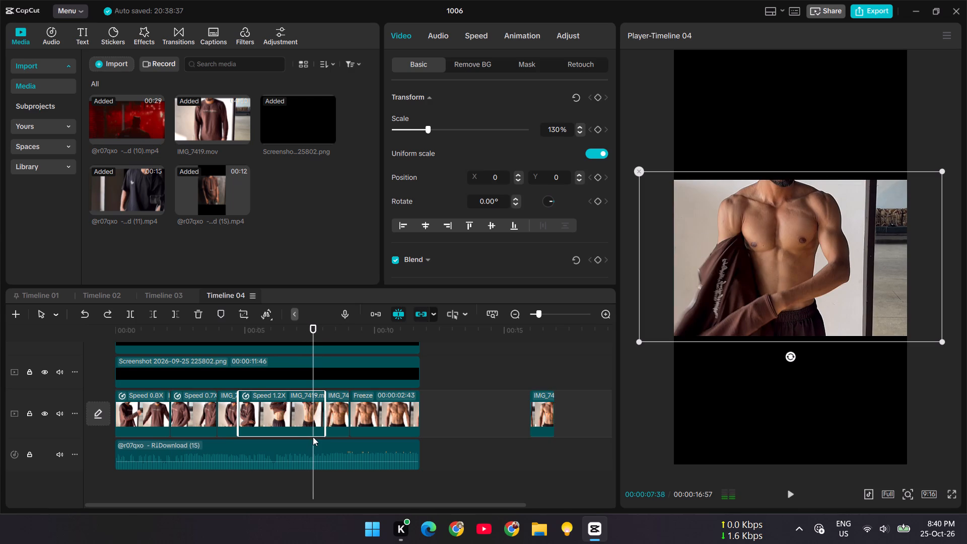
key(Left)
key(Left)
key(Left)
key(Left)
key(Left)
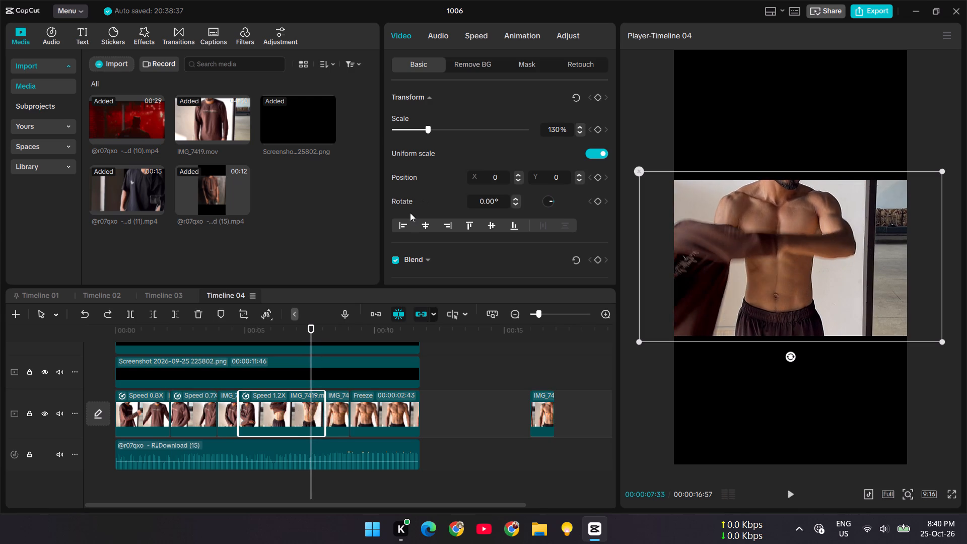
key(Left)
key(Left)
key(Left)
key(Left)
key(Left)
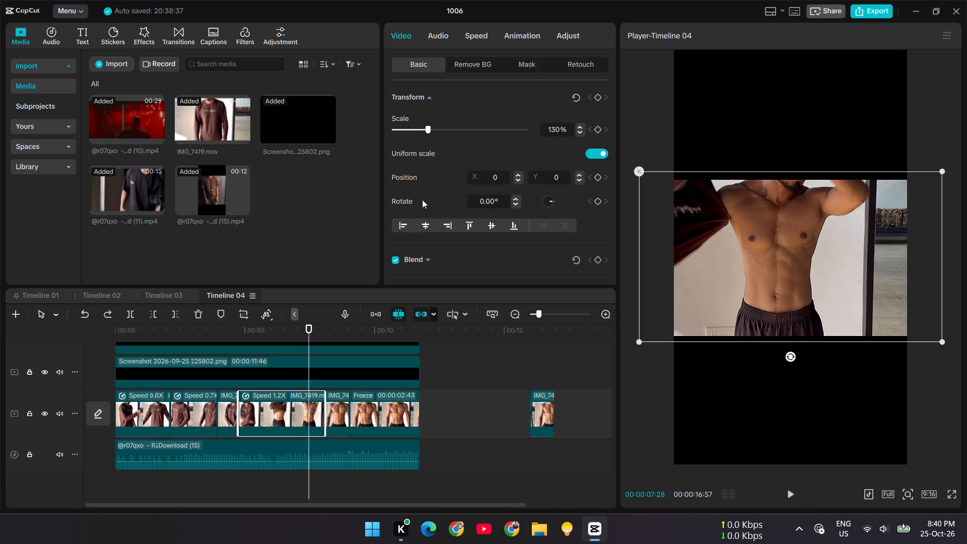
key(ctrl+b)
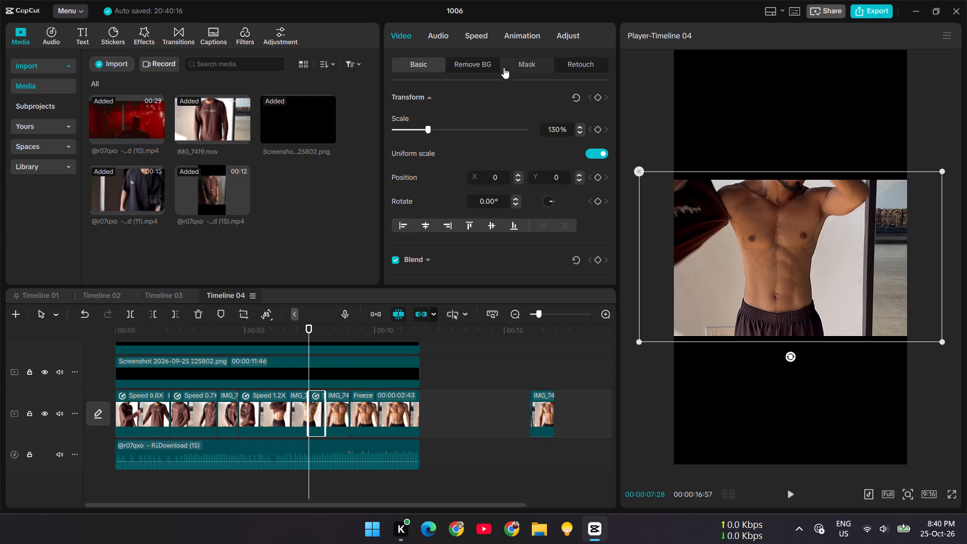
Set the speed of the short split-off clip starting at 00:00:07:28 to 1.08x.
click(477, 38)
click(604, 118)
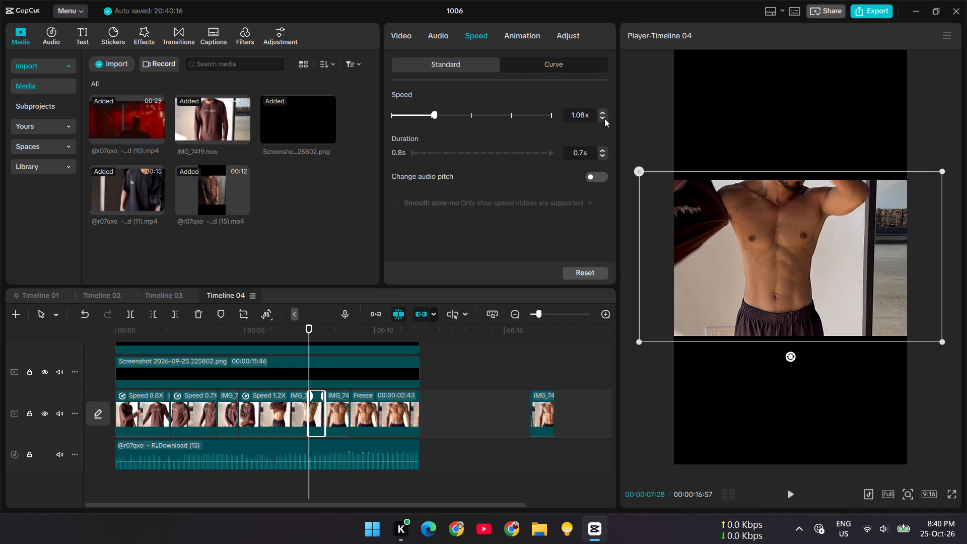
click(601, 116)
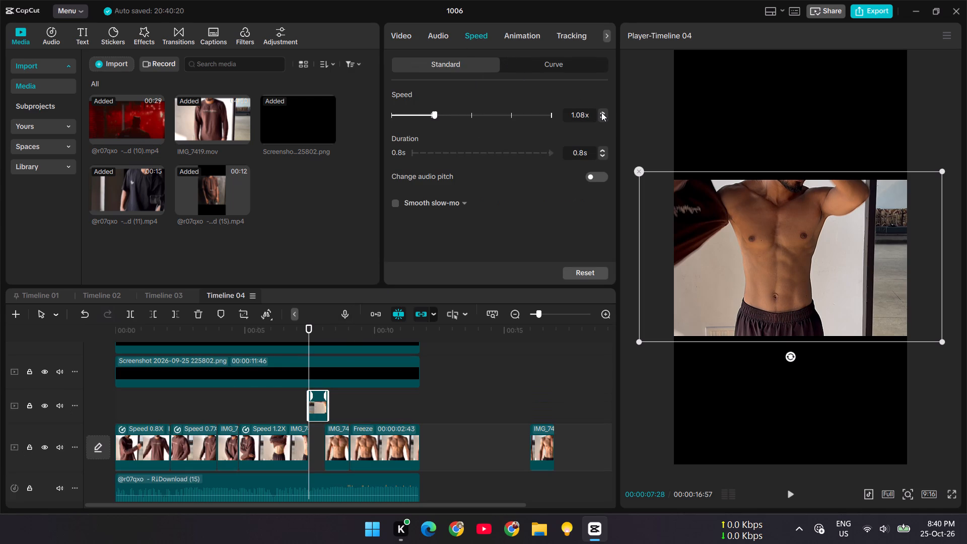
click(601, 112)
Shift the following clip and the freeze frame about 1 second later and return the short clip to the main track at 00:00:07:28.
drag(462, 459, 324, 424)
drag(339, 432, 369, 430)
drag(315, 400, 315, 407)
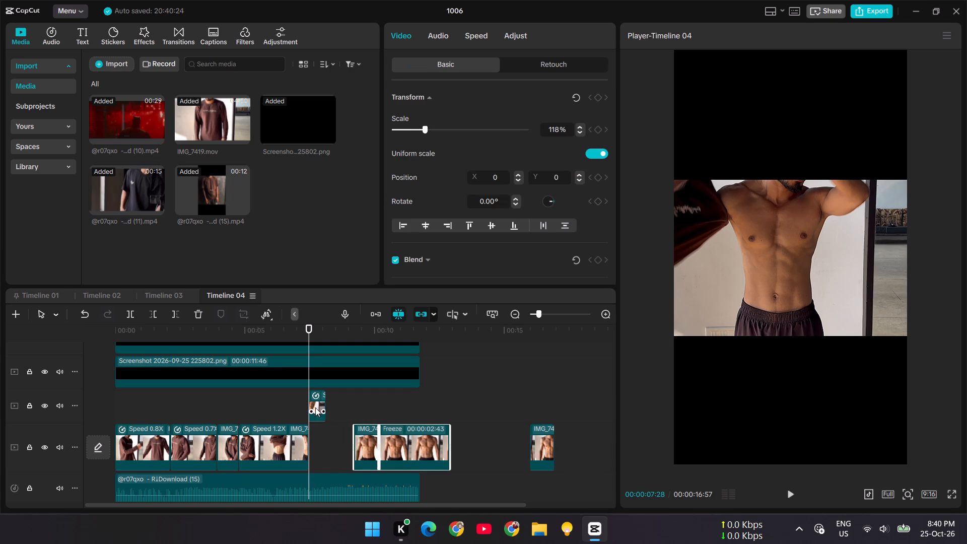
drag(315, 407, 314, 444)
drag(404, 409, 398, 409)
key(ctrl+z)
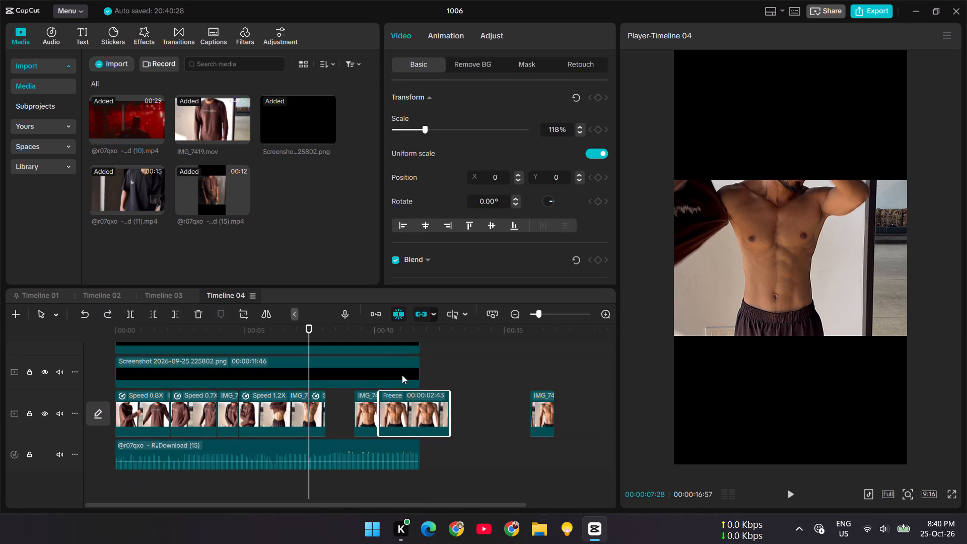
Trim the end of the first 0.8X clip slightly and turn on the main track magnet to close all the gaps.
click(143, 404)
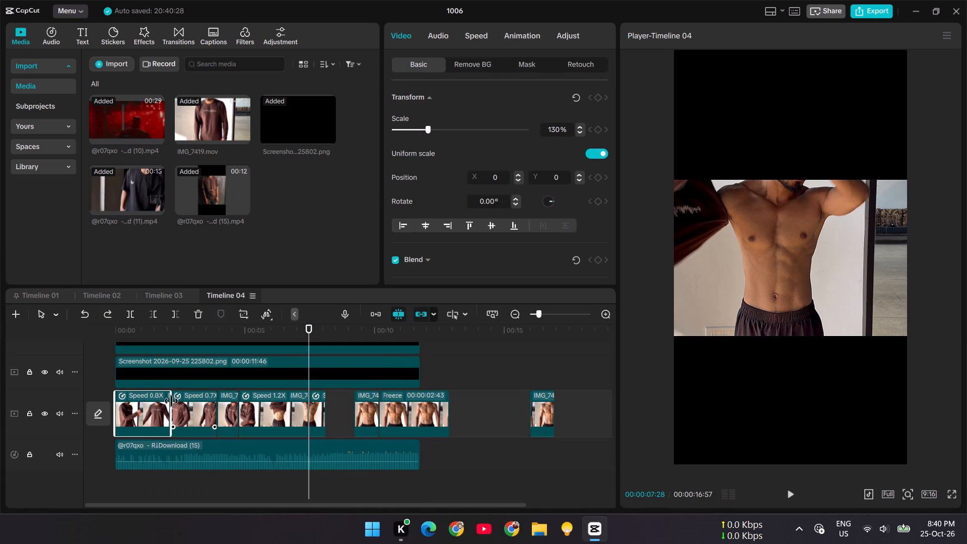
drag(171, 401, 165, 406)
click(376, 315)
Play the short 1.08x clip's section into the freeze frame, and replay Timeline 04 from the start.
drag(306, 325, 97, 368)
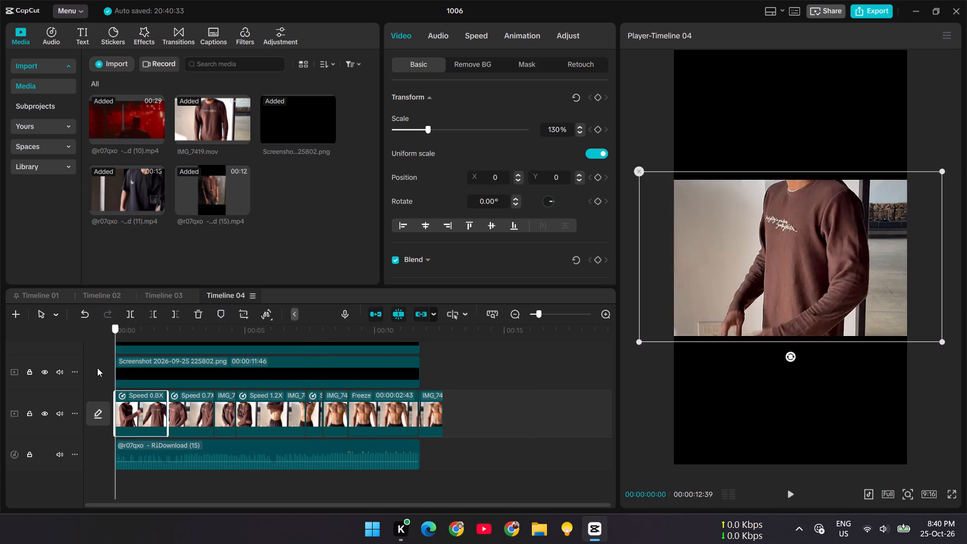
drag(97, 368, 297, 365)
key(space)
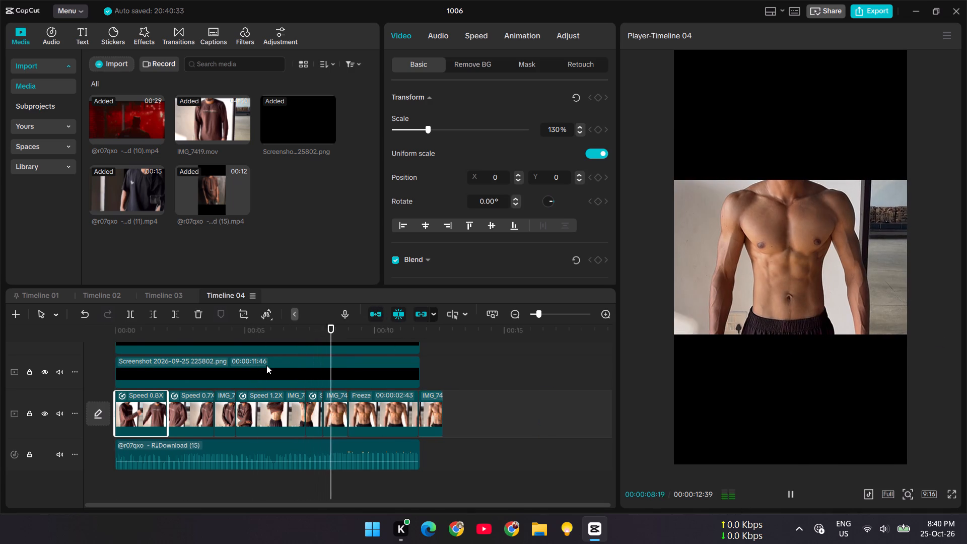
key(space)
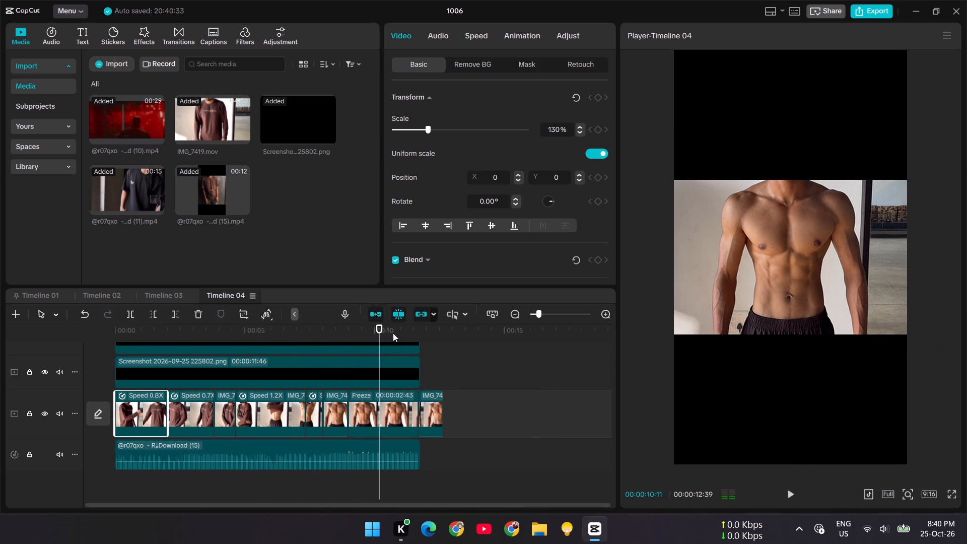
drag(375, 326, 47, 389)
key(space)
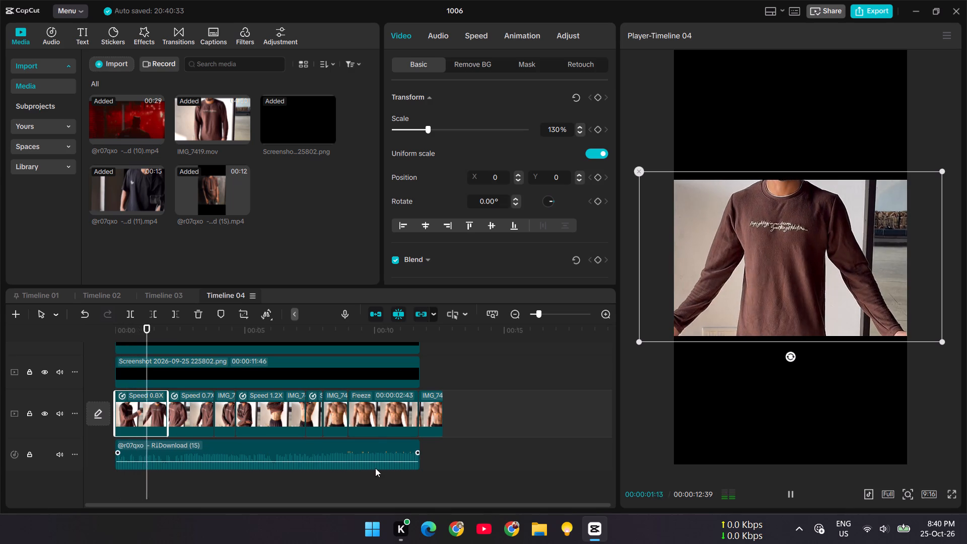
Set the speed of the short 1.08x clip before the freeze-frame lead-in to 1.00x.
click(313, 403)
key(space)
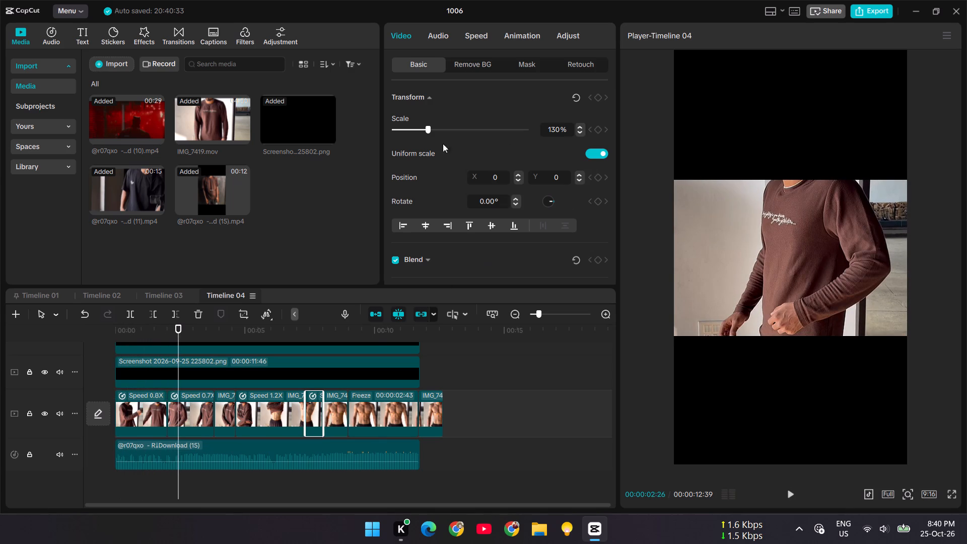
click(469, 38)
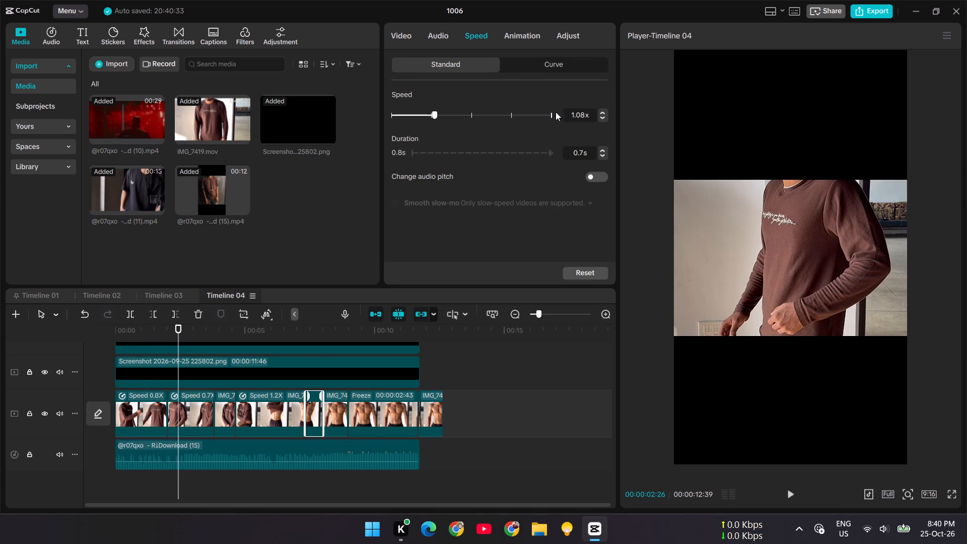
click(584, 115)
key(BackSpace)
key(Return)
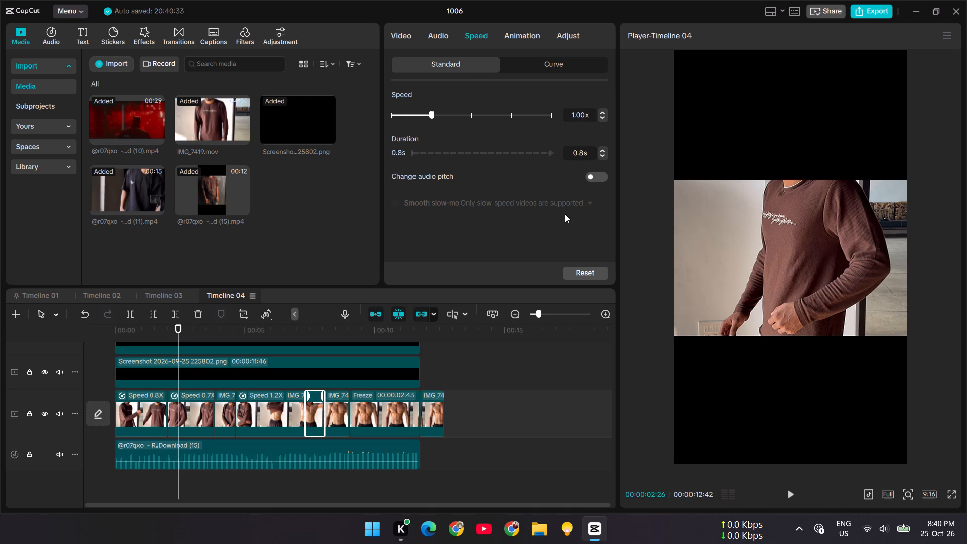
Play from about 6 seconds into the freeze frame and replay Timeline 04 from the start to check timing against the audio.
click(277, 327)
key(space)
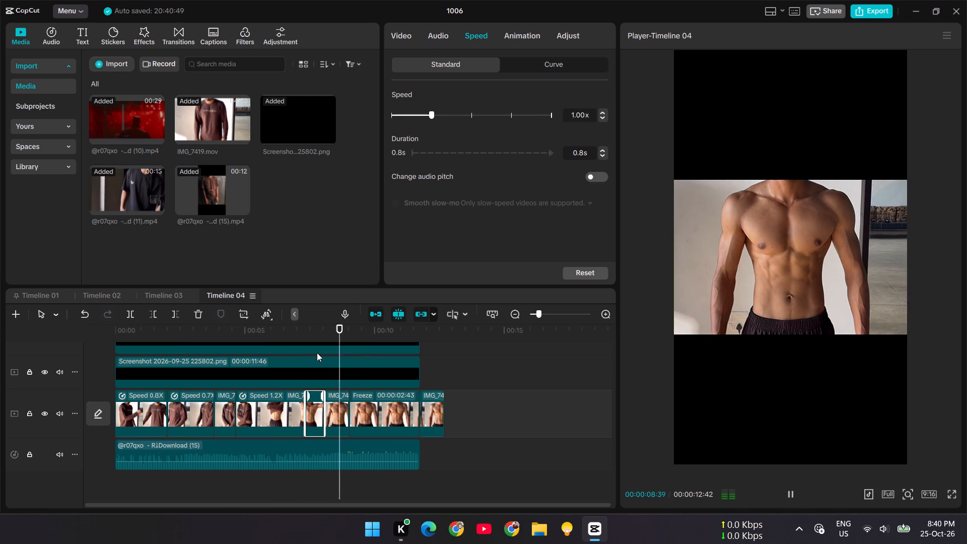
key(space)
drag(361, 327, 139, 377)
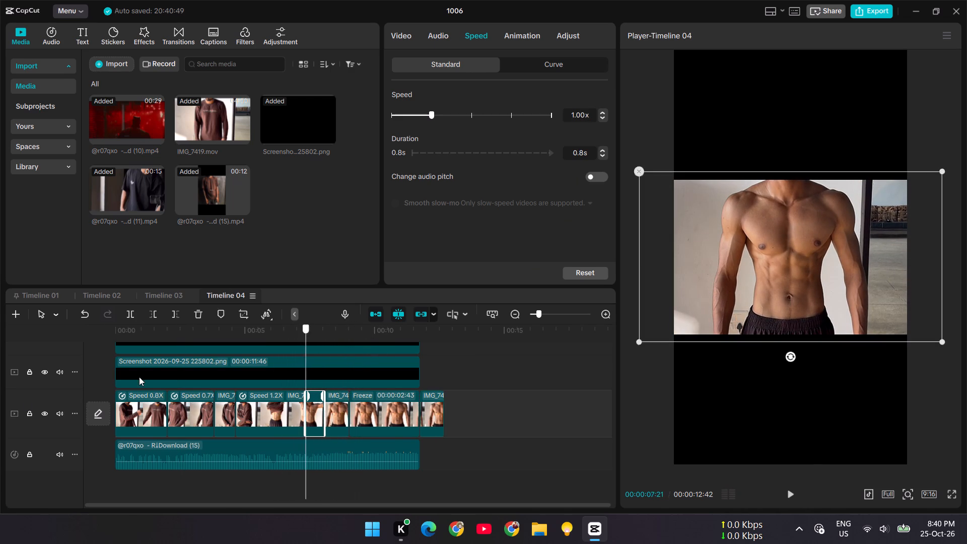
drag(139, 377, 24, 400)
key(space)
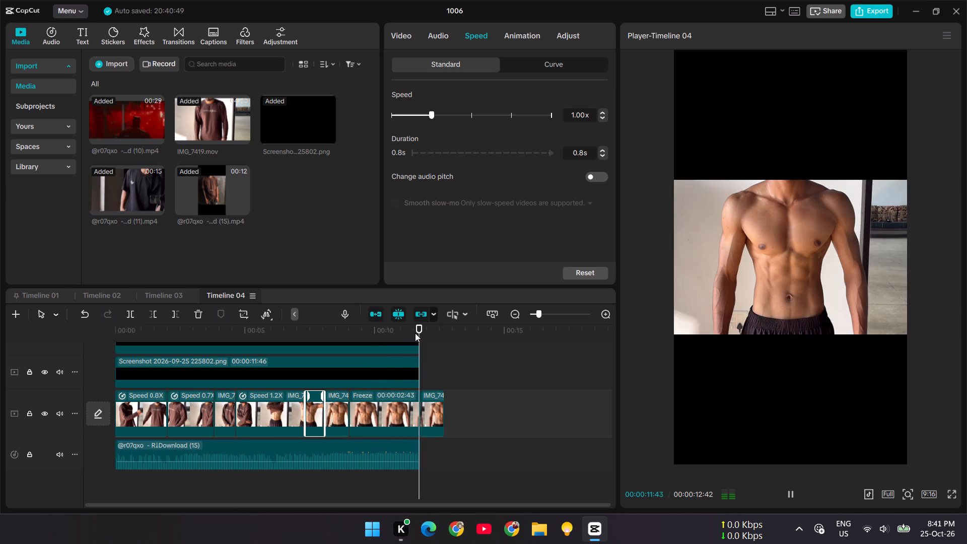
drag(435, 332, 42, 407)
key(space)
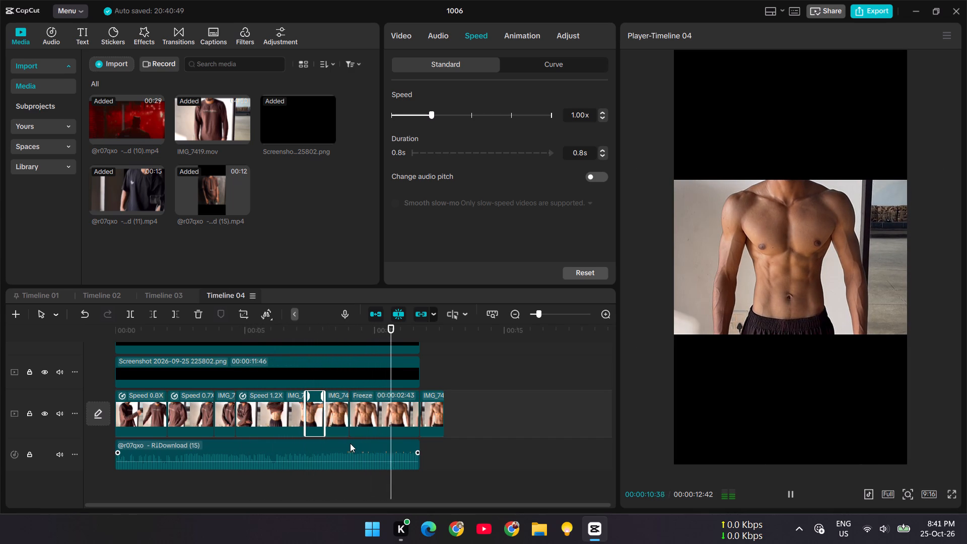
key(space)
drag(396, 325, 89, 376)
key(space)
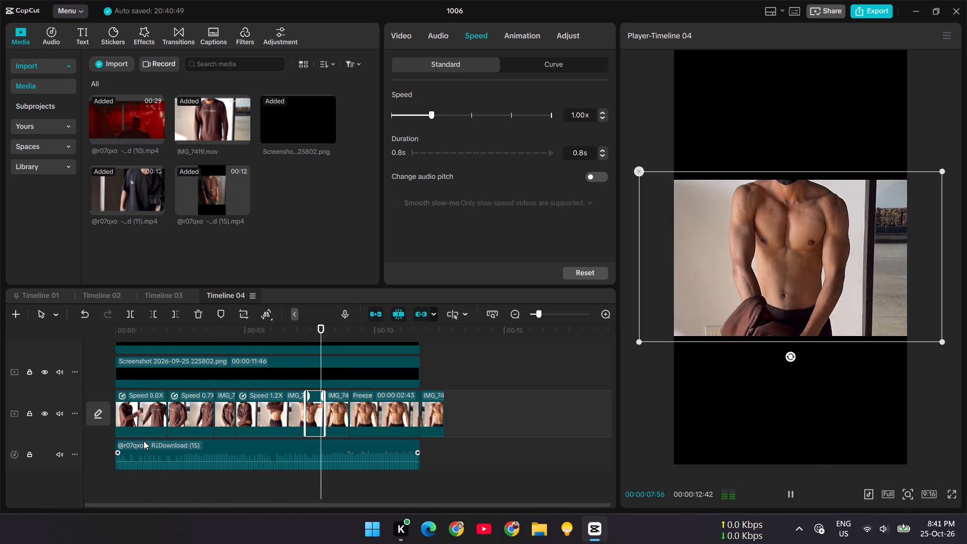
key(space)
Preview the reference video (15).mp4 from the media library around 8 to 10 seconds.
click(218, 189)
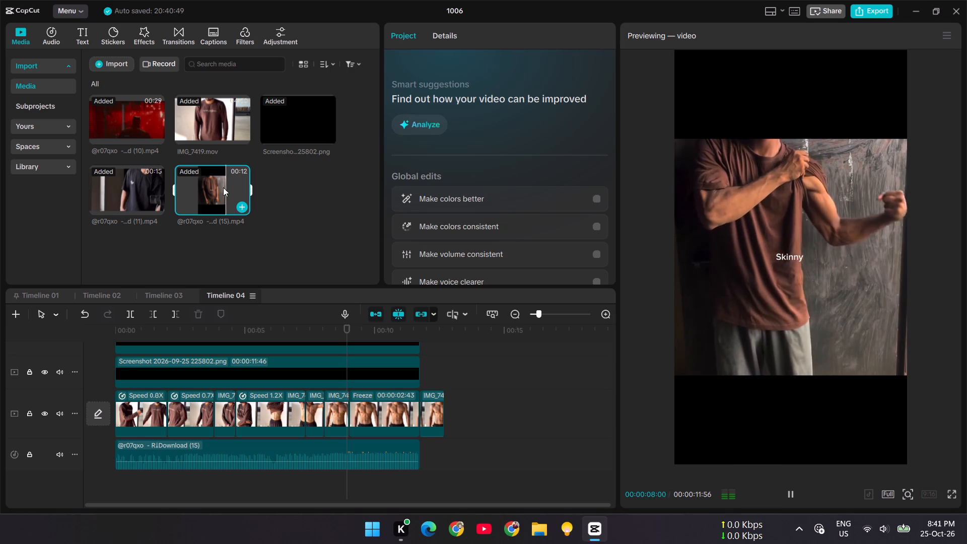
key(space)
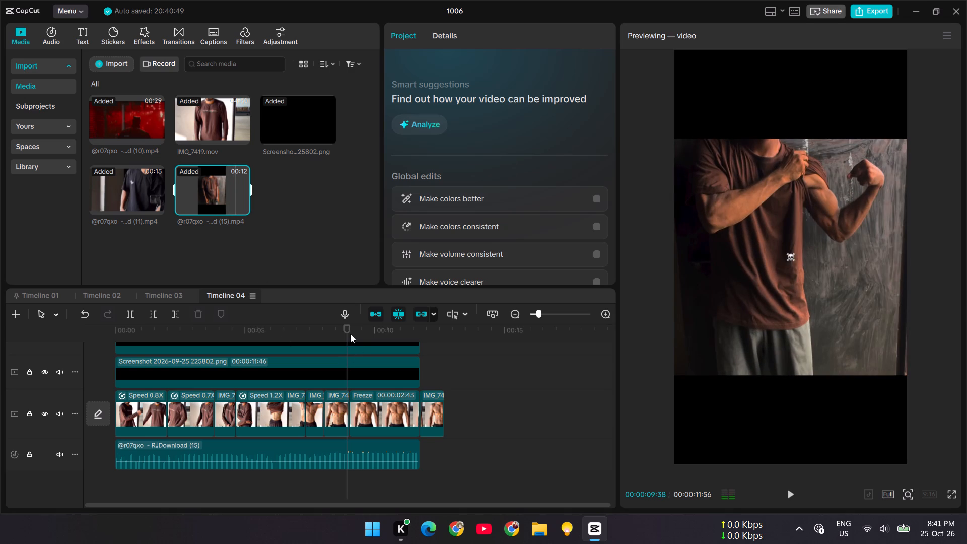
Replay Timeline 04 from the start and recheck the section leading into the freeze frame against the audio.
click(349, 332)
click(283, 457)
scroll(317, 399, up, 3)
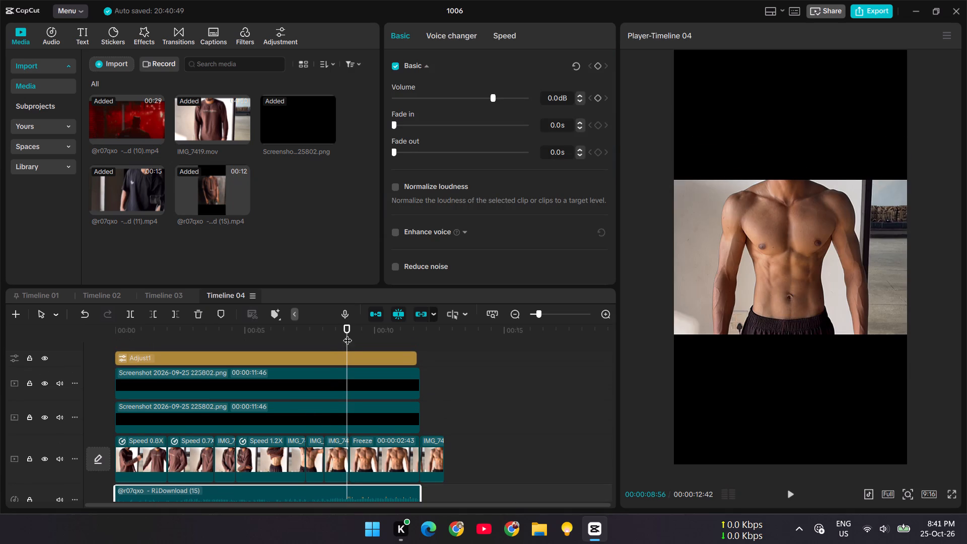
drag(344, 334, 20, 387)
key(space)
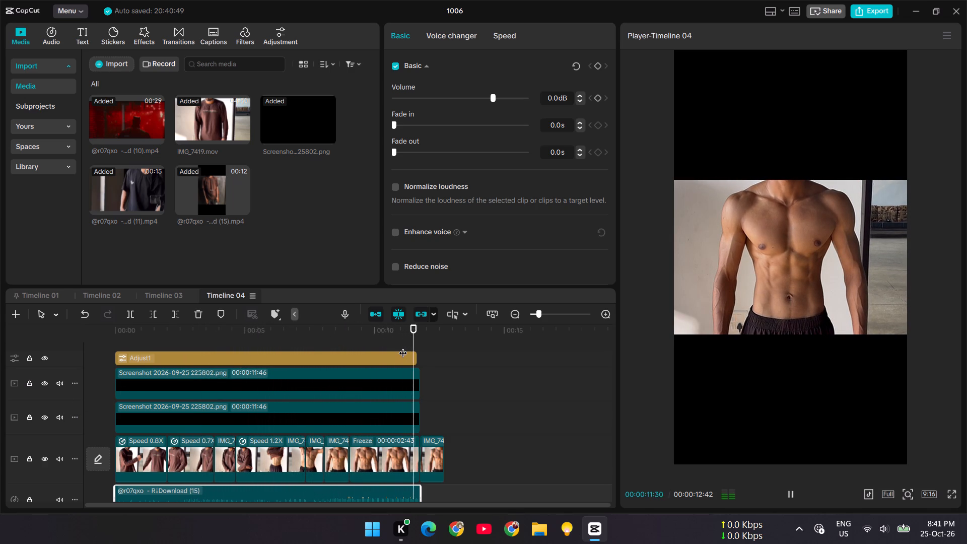
key(space)
drag(433, 328, 40, 383)
key(space)
click(332, 332)
key(space)
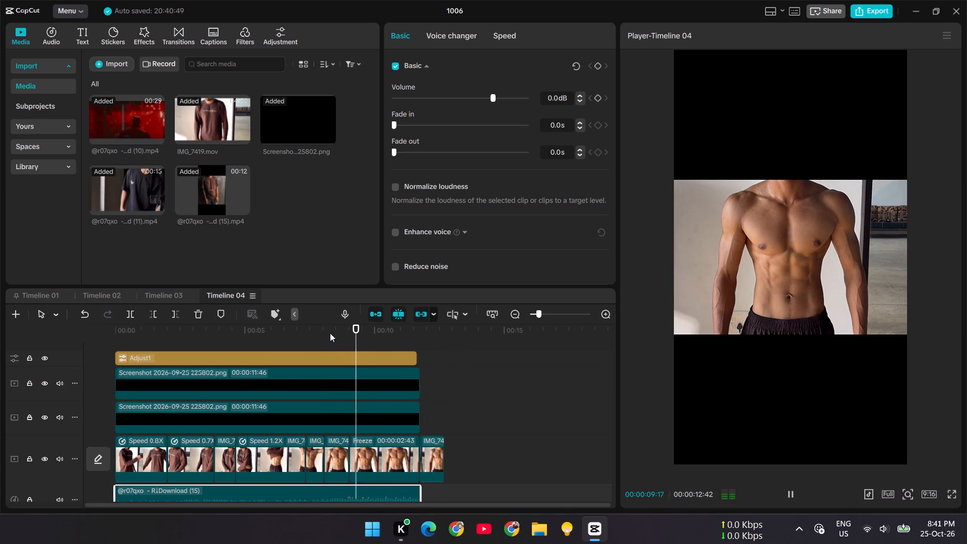
key(space)
drag(369, 331, 235, 346)
key(space)
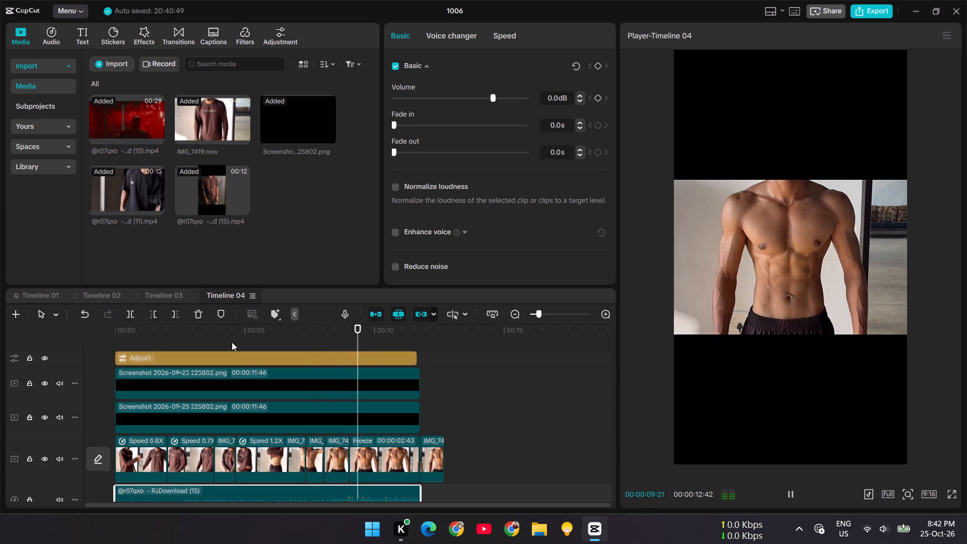
key(space)
Replay Timeline 04 from the start again, and recheck the transition into the freeze frame for sync with the audio.
drag(363, 329, 0, 423)
key(space)
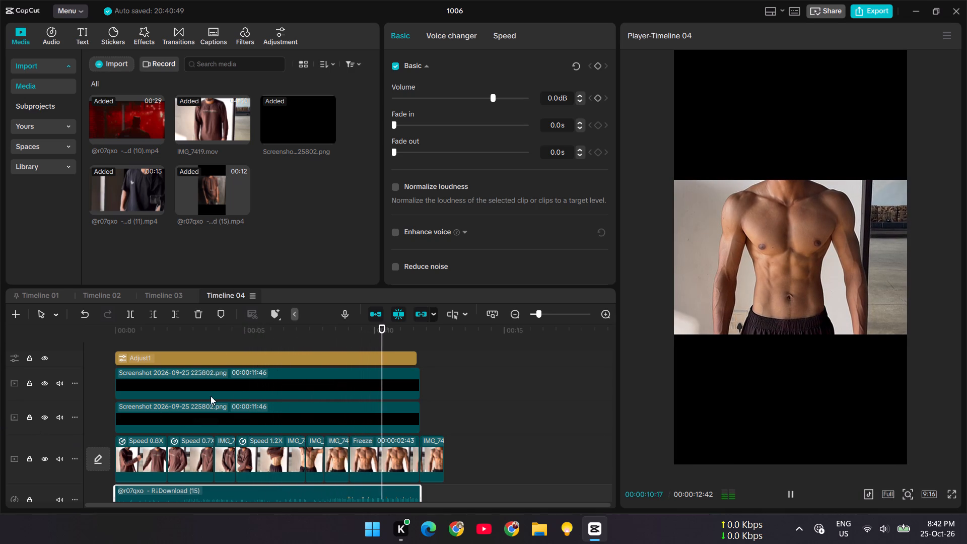
key(space)
drag(393, 331, 74, 398)
key(space)
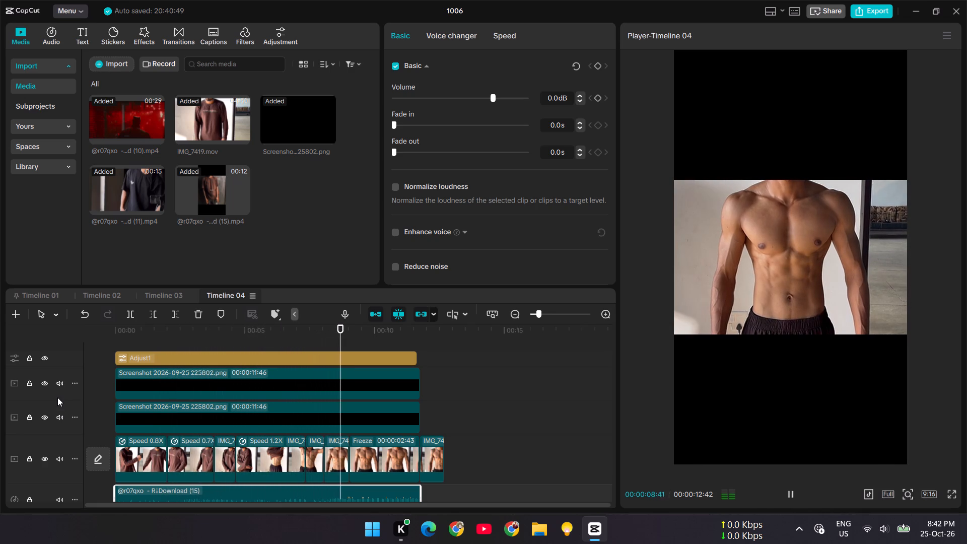
key(space)
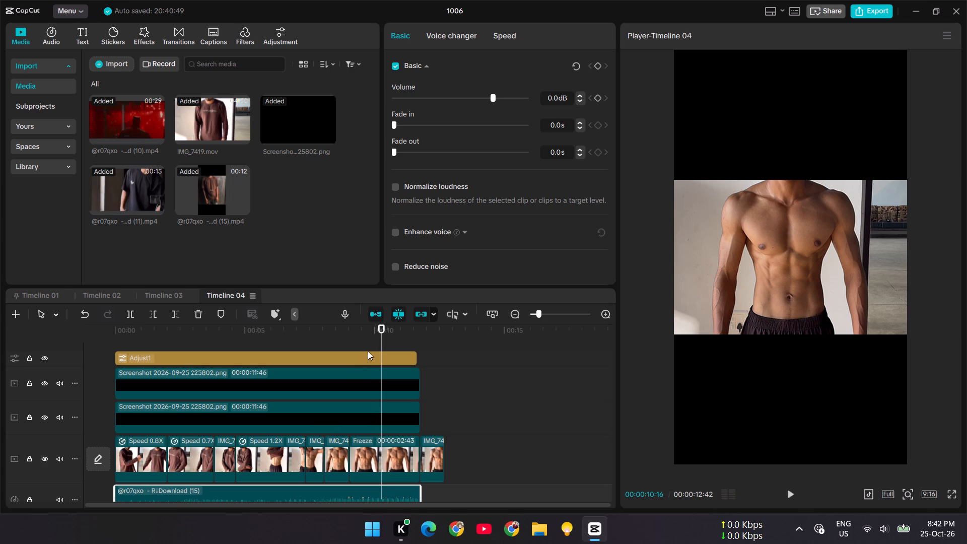
drag(377, 334, 329, 334)
key(space)
key(space)
drag(364, 330, 258, 343)
key(space)
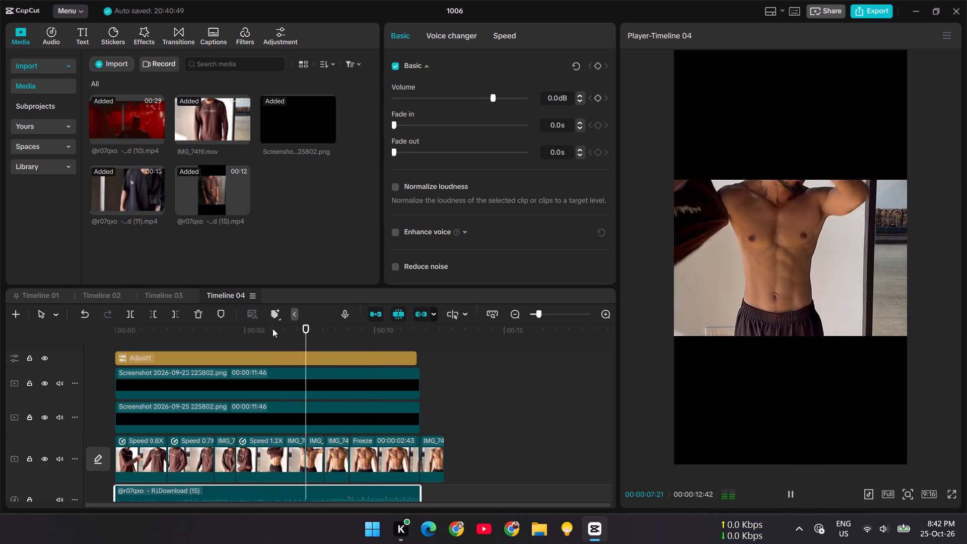
key(space)
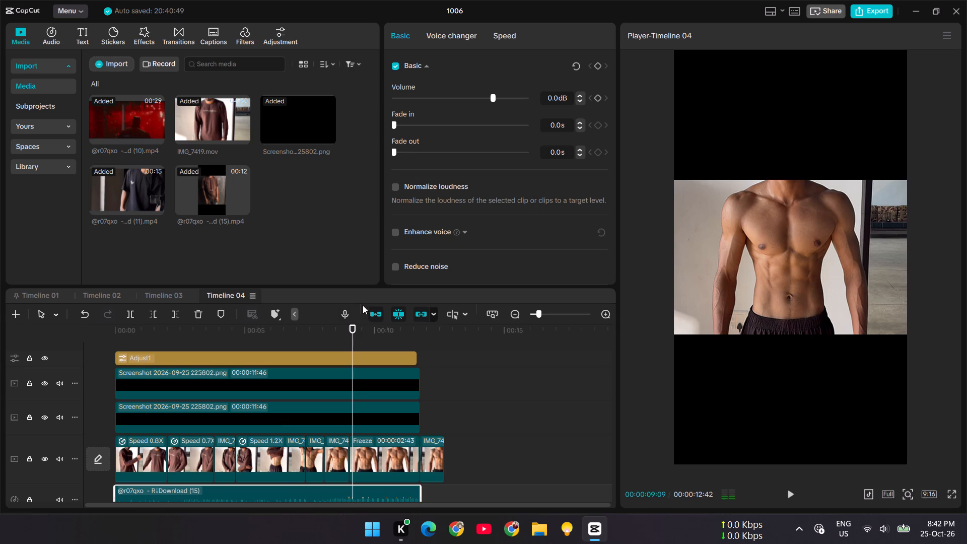
drag(349, 331, 0, 405)
key(space)
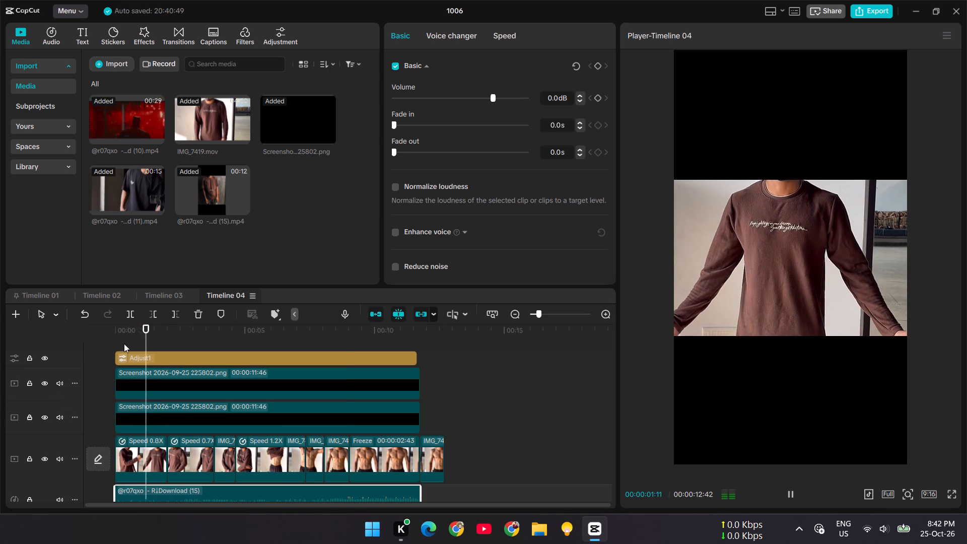
Extend the Adjust1 layer to the end of the black screenshot overlays and play Timeline 04 to its end.
scroll(266, 352, down, 5)
scroll(271, 463, up, 2)
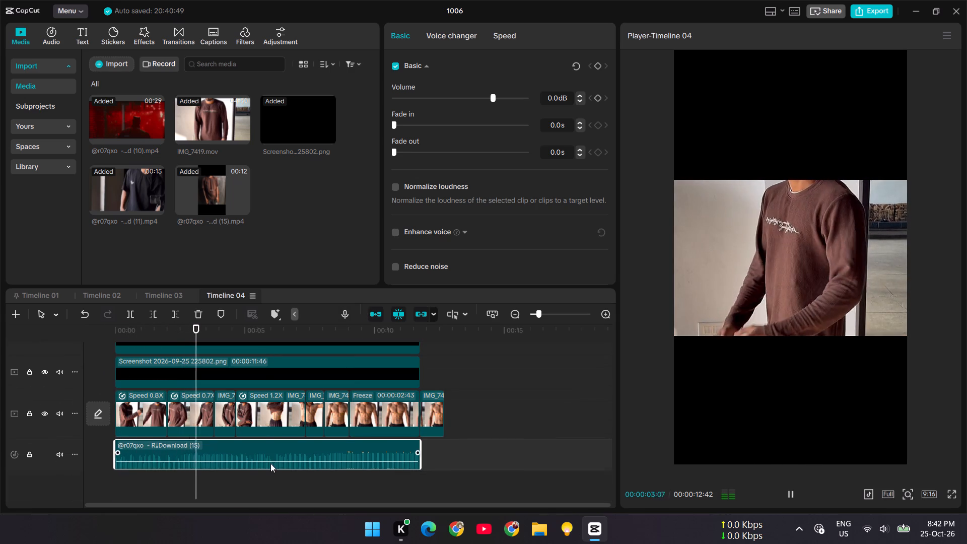
scroll(270, 463, up, 4)
scroll(259, 412, down, 5)
scroll(253, 403, up, 2)
scroll(252, 402, down, 1)
scroll(252, 402, up, 3)
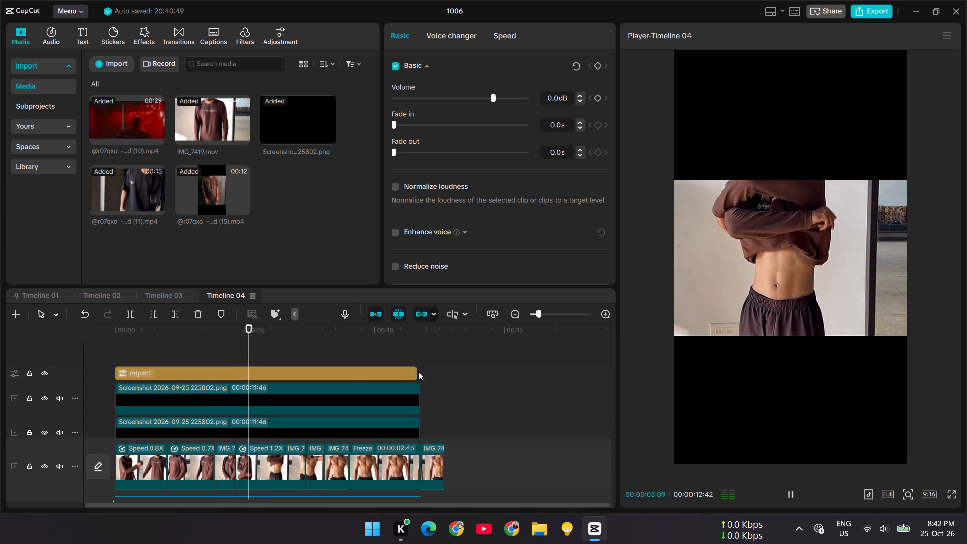
click(409, 372)
drag(417, 369, 421, 372)
key(space)
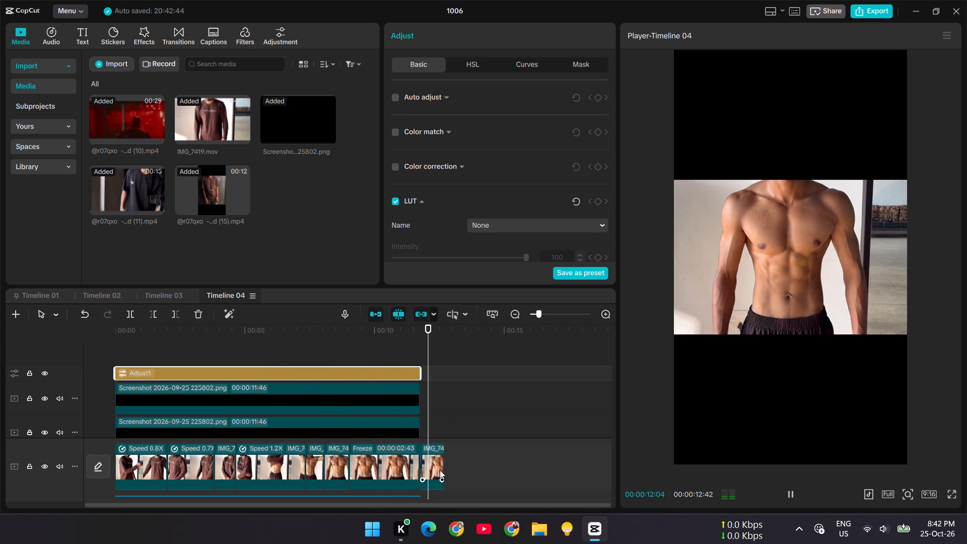
key(space)
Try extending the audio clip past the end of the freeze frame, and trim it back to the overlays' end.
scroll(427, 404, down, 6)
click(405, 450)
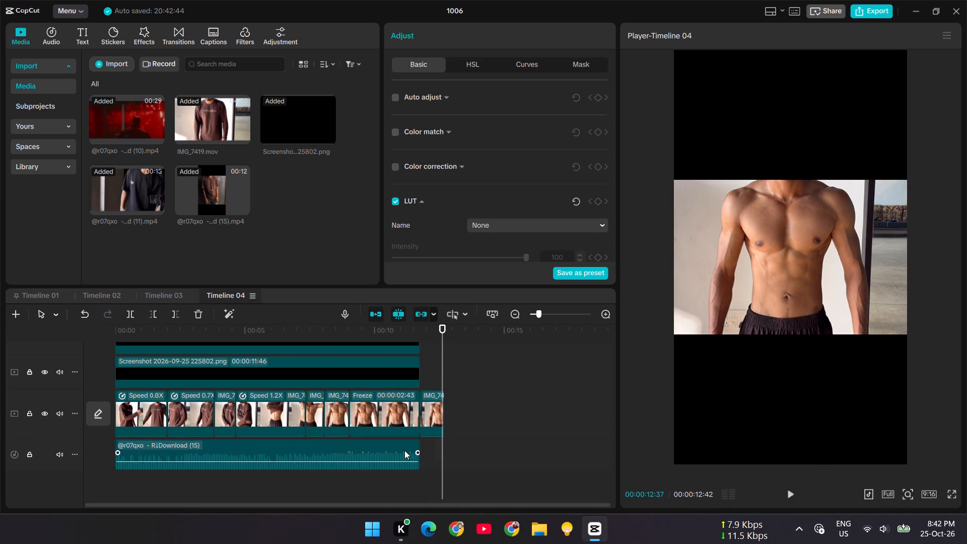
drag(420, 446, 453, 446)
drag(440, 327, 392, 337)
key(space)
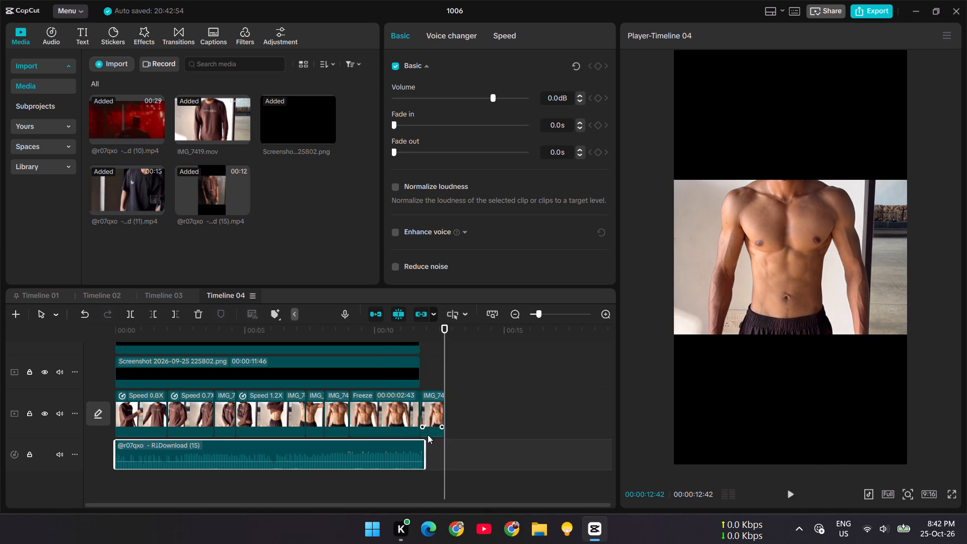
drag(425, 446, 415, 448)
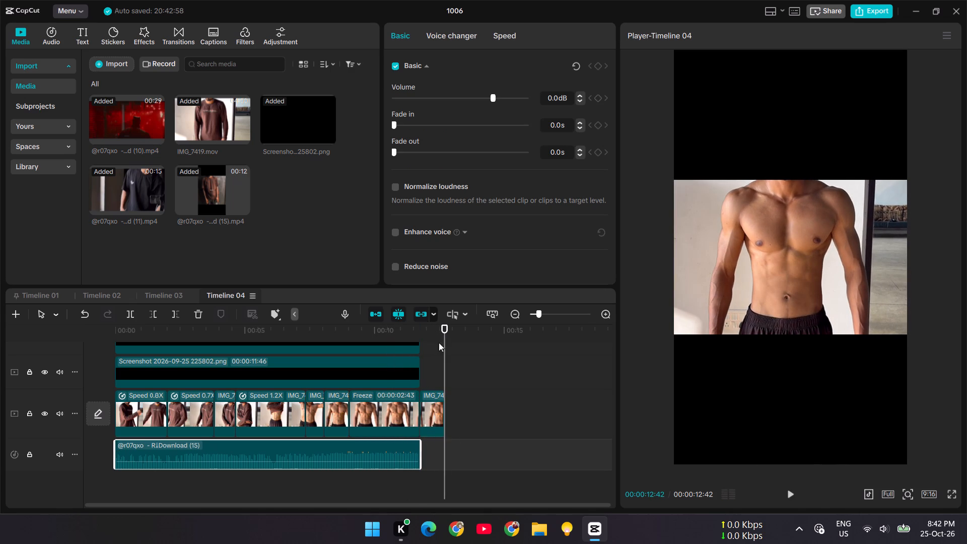
Play the closing seconds of Timeline 04, and replay from about 6 seconds through the freeze frame to the audio's end.
drag(448, 325, 398, 338)
key(space)
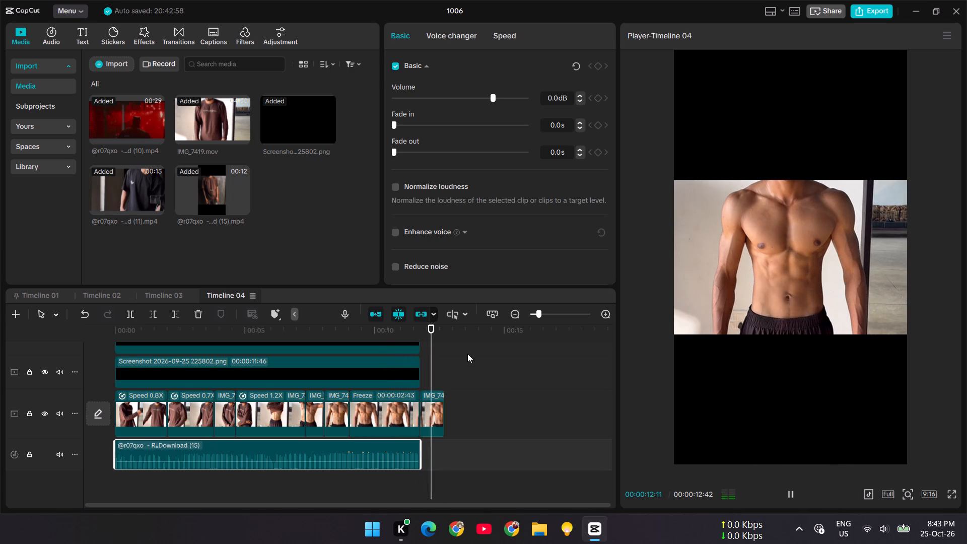
key(space)
drag(438, 329, 266, 352)
key(space)
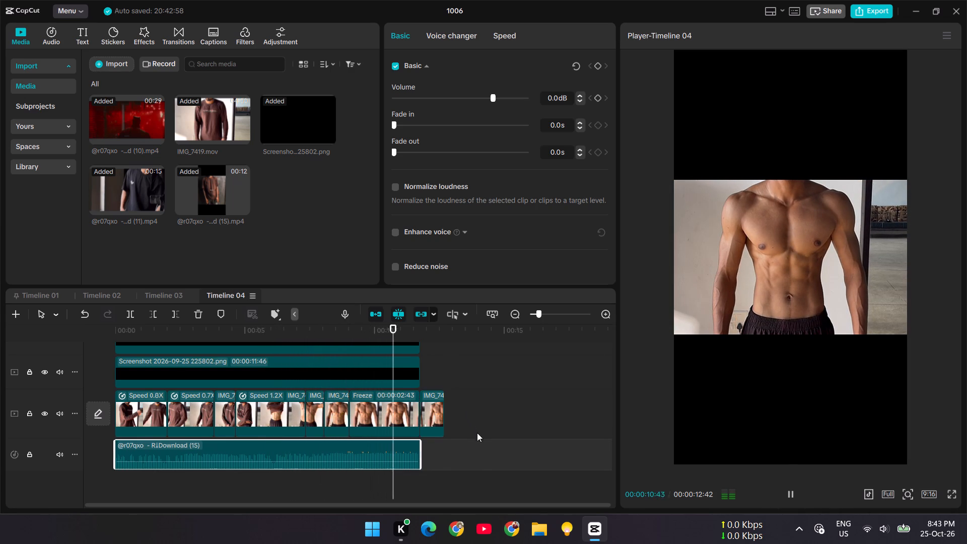
key(space)
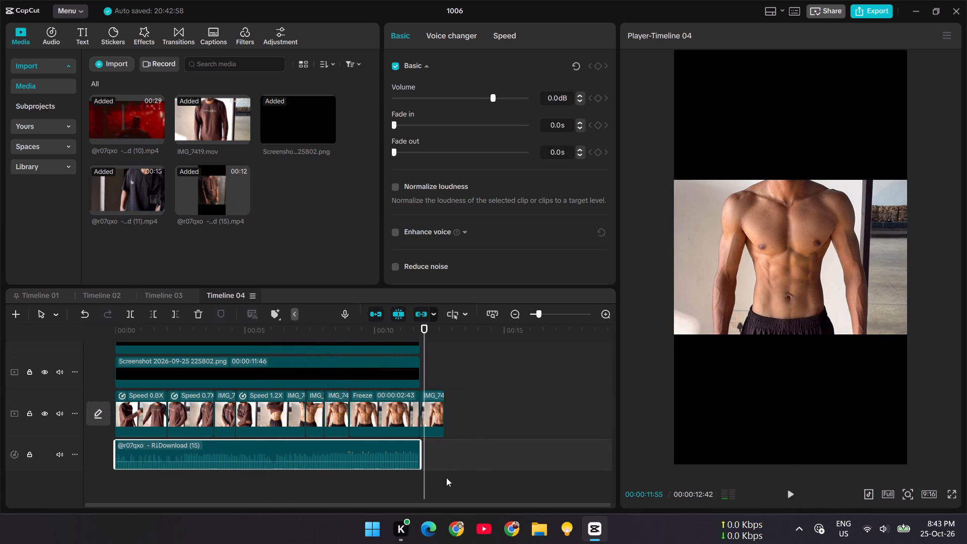
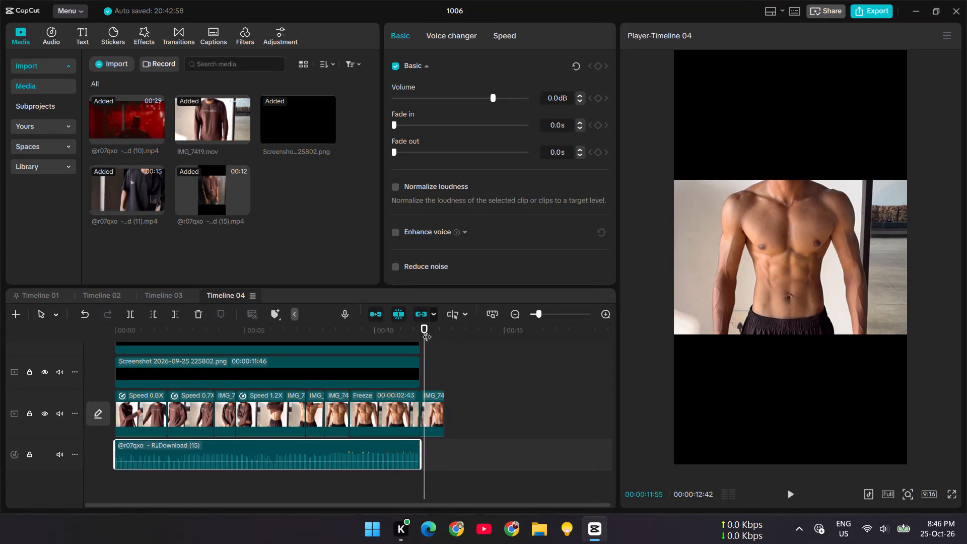
Scrub back to the start of Timeline 04 and play it through the freeze frame into the closing clip, checking the finished edit.
drag(427, 327, 433, 325)
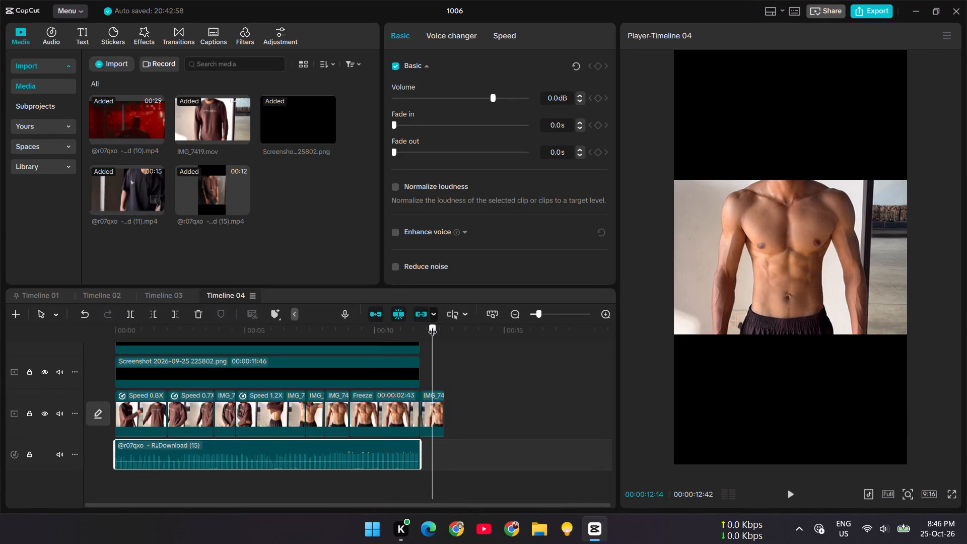
drag(433, 325, 51, 372)
scroll(481, 348, up, 5)
drag(294, 337, 238, 337)
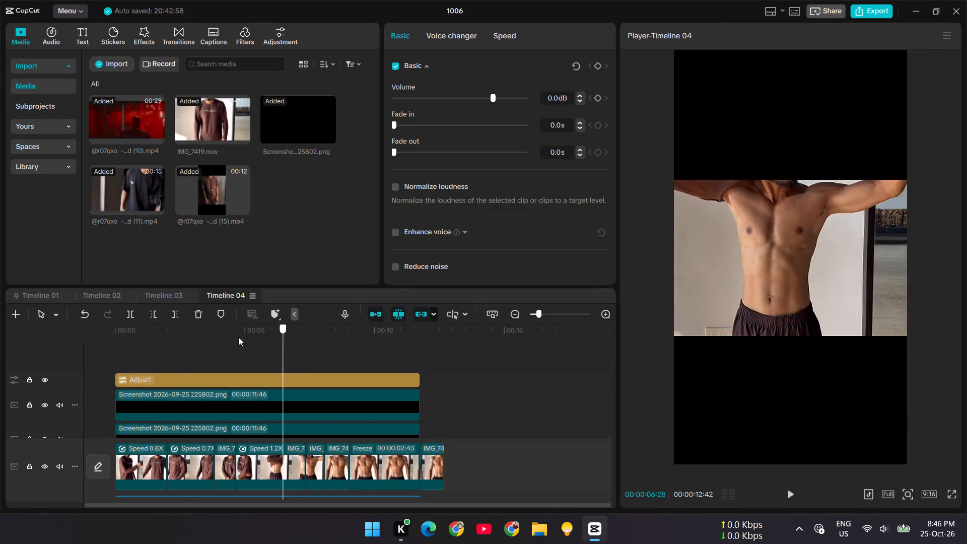
drag(238, 337, 97, 338)
key(space)
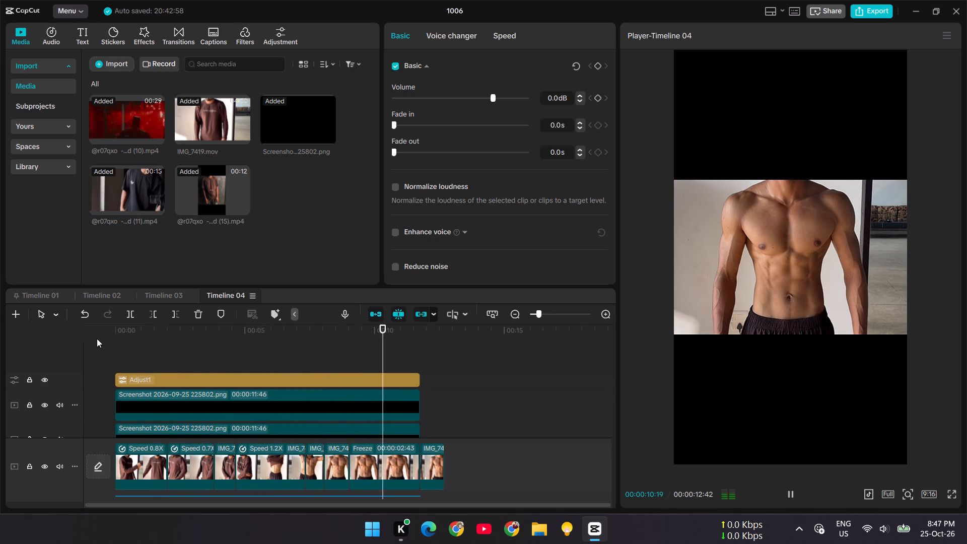
key(space)
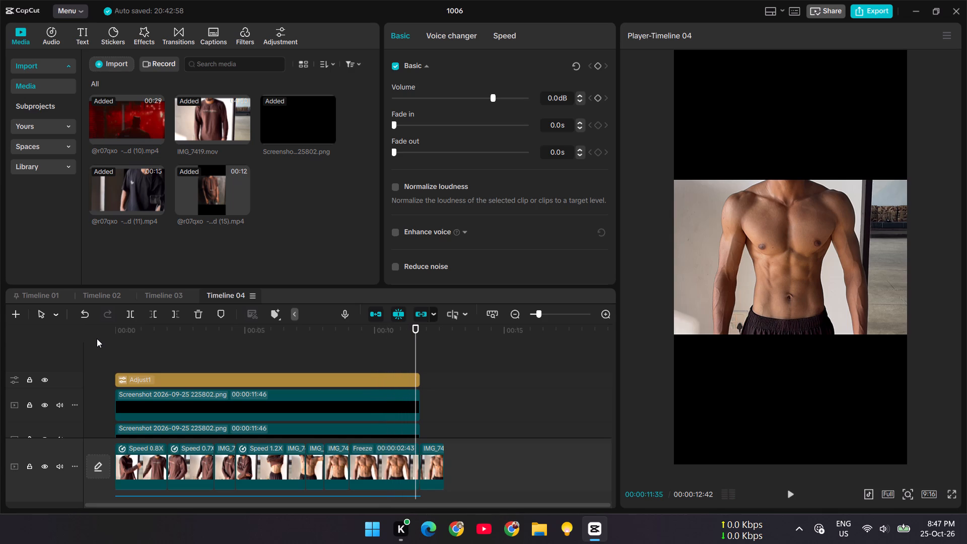
key(space)
key(space)
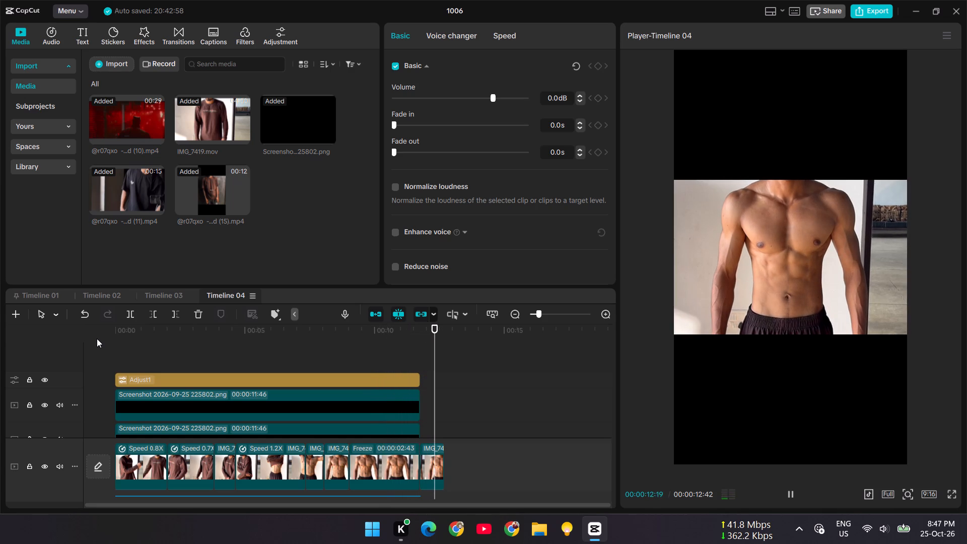
Replay Timeline 04 from the start to the beginning of the freeze frame, rechecking the motion against the audio.
drag(436, 334, 51, 339)
key(space)
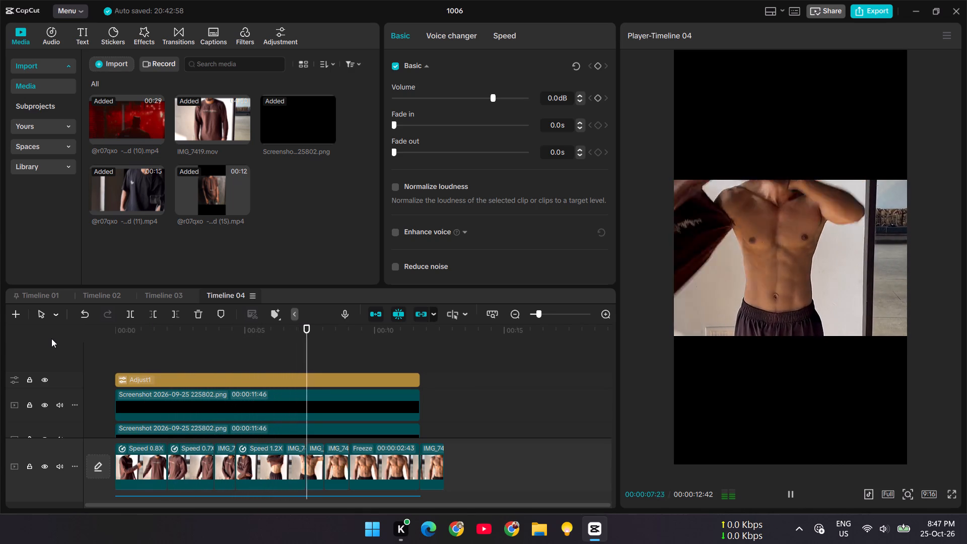
key(space)
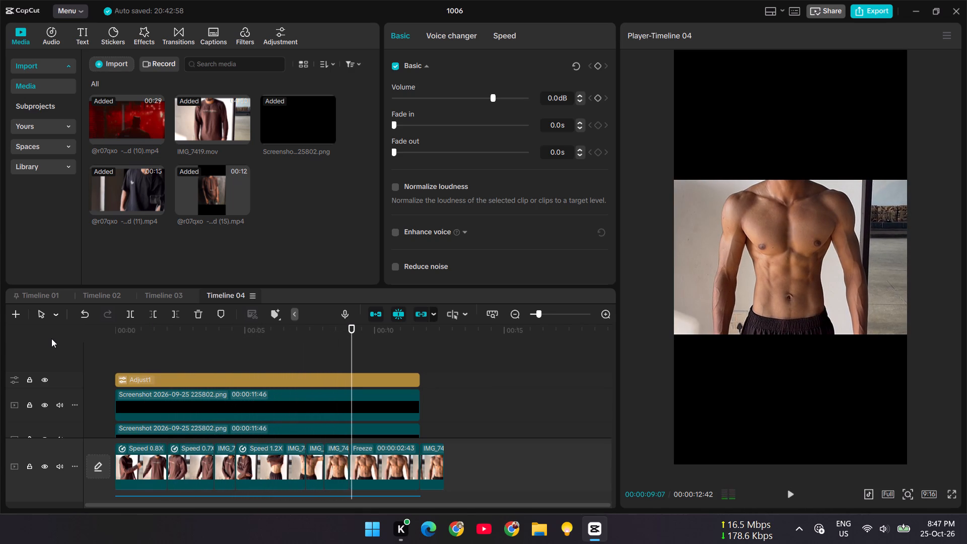